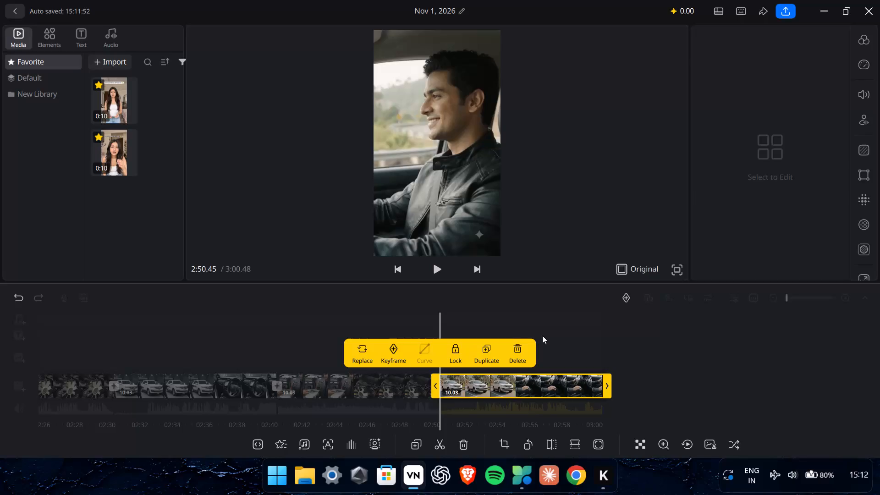
Play the sequence from the beginning and trim the end of the first clip so it lasts 9.18 seconds.
{"action": "left_click_drag", "start_coordinate": [450, 320], "coordinate": [879, 467]}
{"action": "left_click_drag", "start_coordinate": [576, 345], "coordinate": [879, 356]}
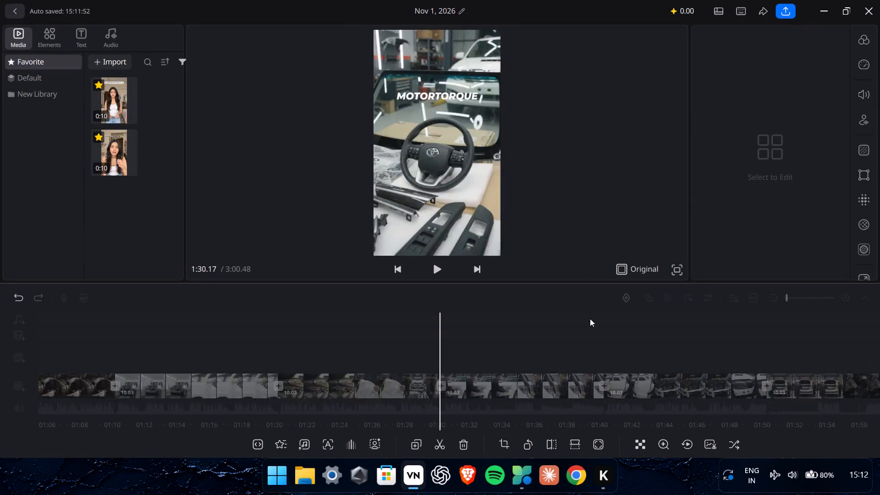
{"action": "left_click_drag", "start_coordinate": [583, 310], "coordinate": [879, 269]}
{"action": "left_click_drag", "start_coordinate": [515, 320], "coordinate": [693, 327]}
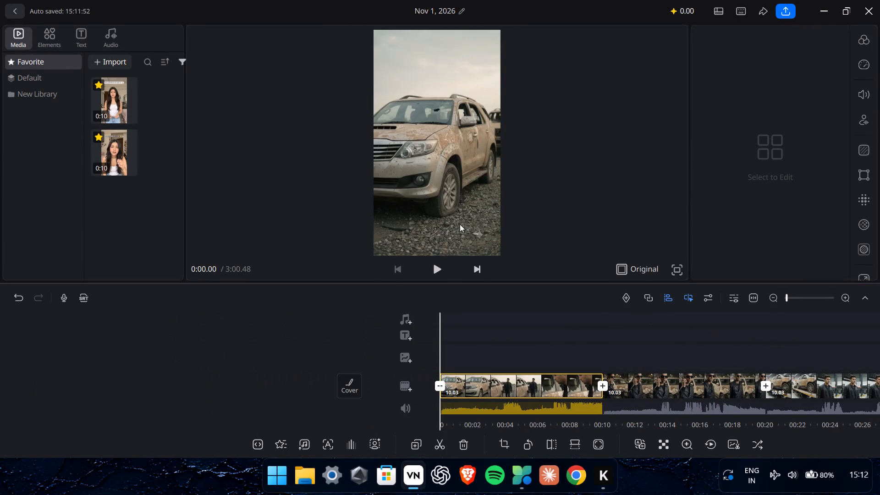
{"action": "left_click", "coordinate": [436, 260]}
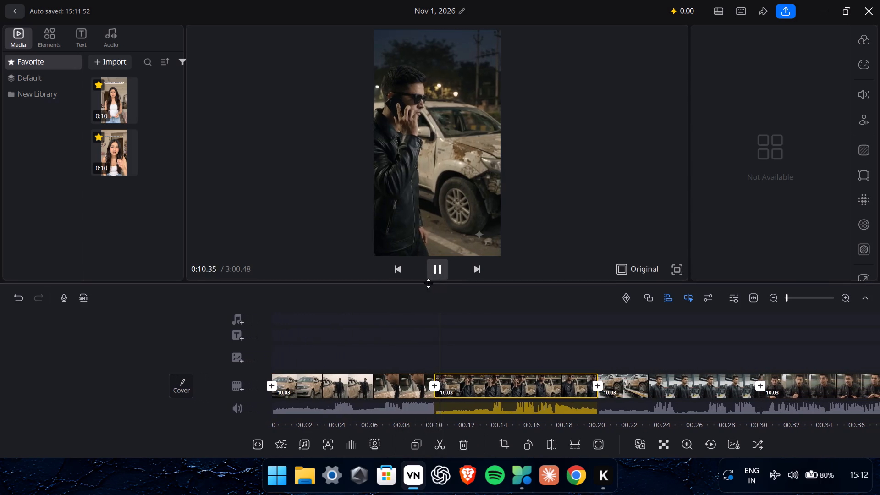
{"action": "left_click", "coordinate": [402, 385]}
{"action": "left_click", "coordinate": [420, 382]}
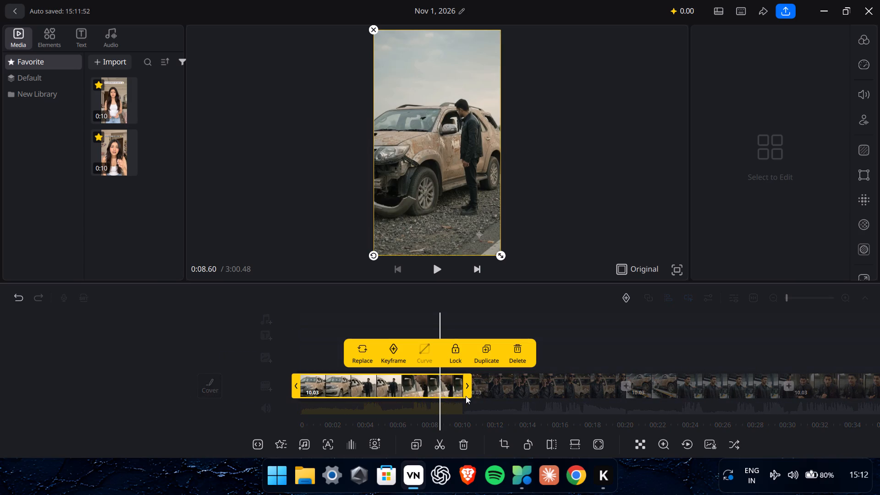
{"action": "left_click_drag", "start_coordinate": [466, 396], "coordinate": [452, 396]}
Trim the start of the second clip, the man on the phone, to a 6.84-second duration, playing across the cut to check it.
{"action": "left_click_drag", "start_coordinate": [445, 310], "coordinate": [469, 307]}
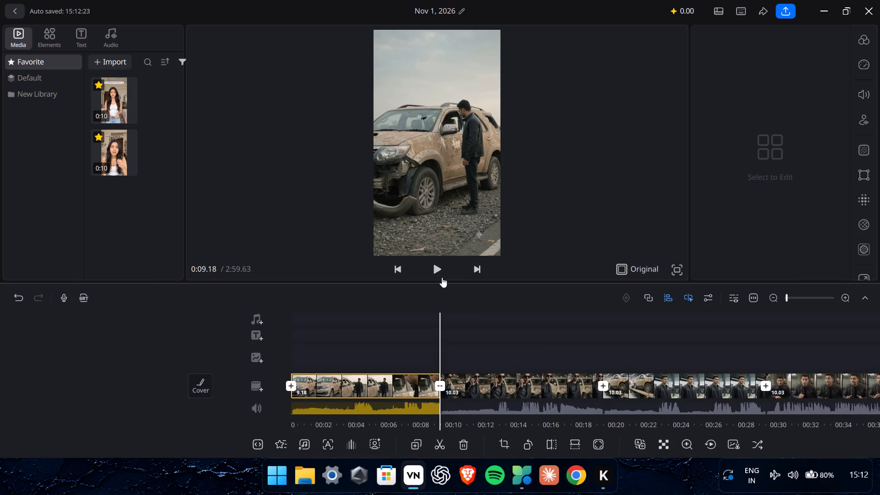
{"action": "left_click_drag", "start_coordinate": [449, 318], "coordinate": [471, 317]}
{"action": "left_click", "coordinate": [440, 275]}
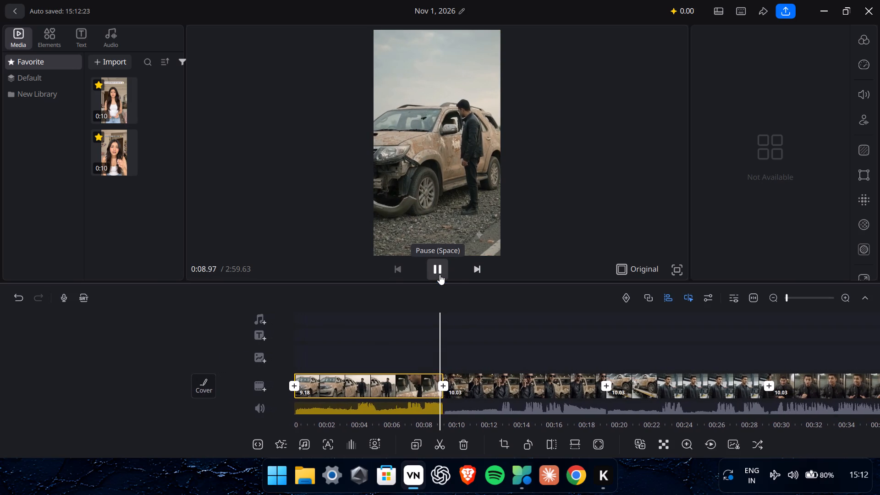
{"action": "left_click", "coordinate": [439, 391]}
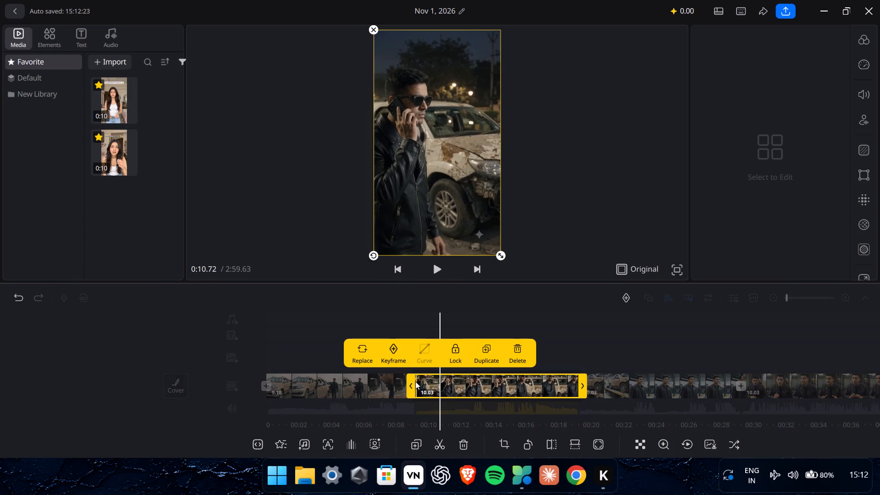
{"action": "left_click_drag", "start_coordinate": [409, 384], "coordinate": [437, 389]}
{"action": "left_click", "coordinate": [442, 272]}
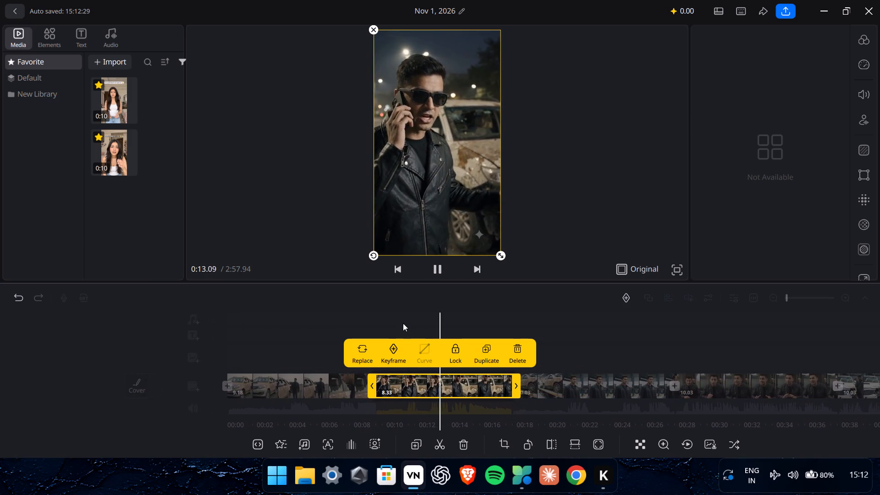
{"action": "left_click", "coordinate": [383, 381]}
{"action": "left_click_drag", "start_coordinate": [362, 385], "coordinate": [384, 389]}
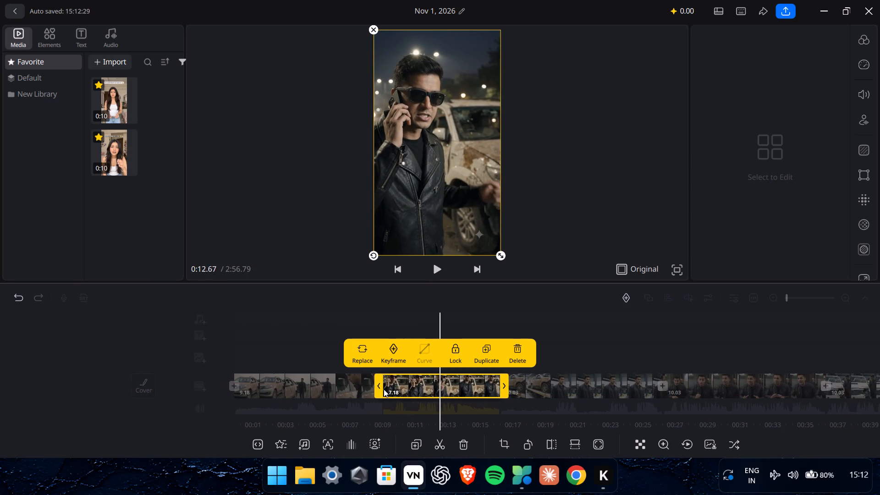
{"action": "left_click_drag", "start_coordinate": [384, 389], "coordinate": [386, 389]}
{"action": "left_click_drag", "start_coordinate": [425, 304], "coordinate": [467, 299]}
{"action": "left_click", "coordinate": [432, 263]}
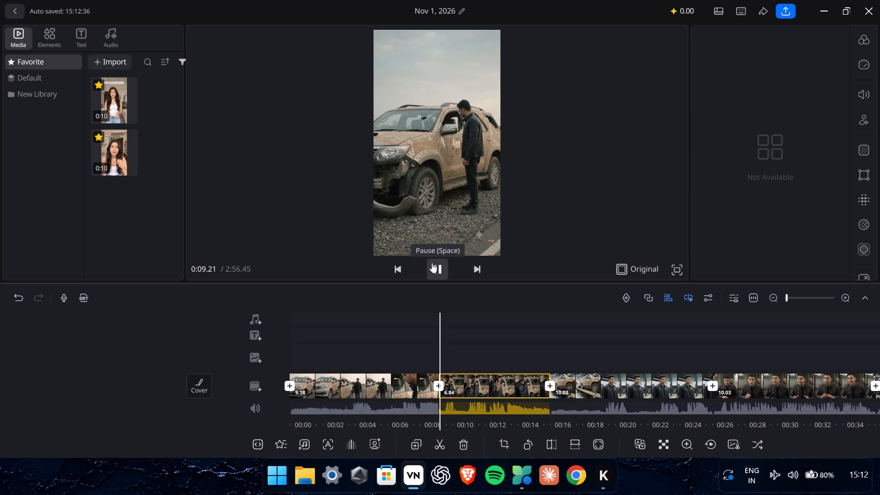
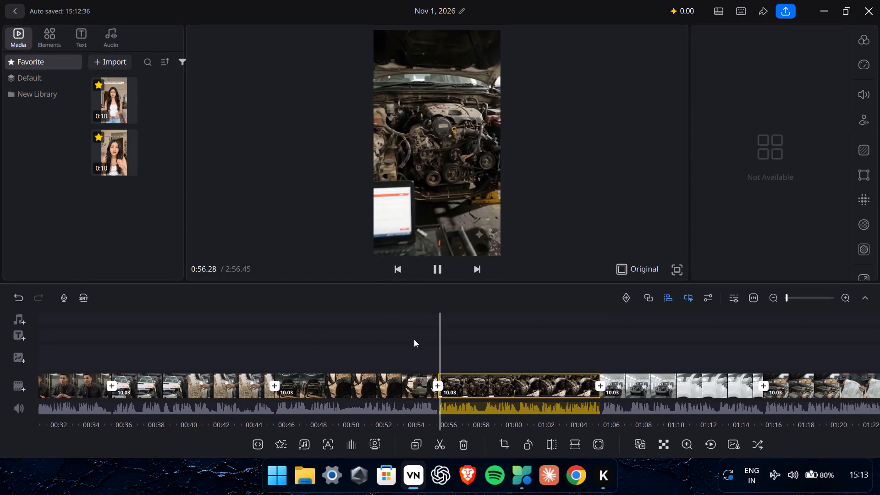
Trim the end of the stripped-car clip that finishes with the standing mechanics to a 9.49-second duration, then resume playback.
{"action": "left_click_drag", "start_coordinate": [417, 345], "coordinate": [450, 346]}
{"action": "left_click", "coordinate": [438, 388]}
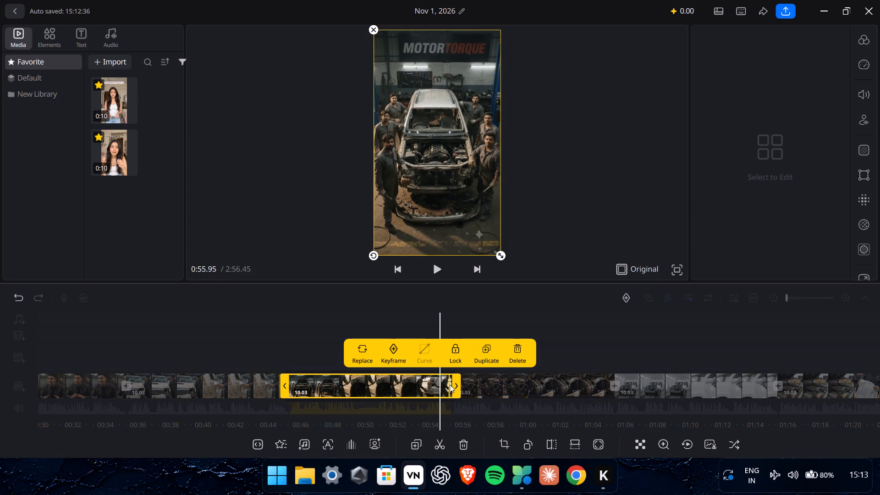
{"action": "left_click_drag", "start_coordinate": [454, 385], "coordinate": [445, 386]}
{"action": "left_click", "coordinate": [435, 266]}
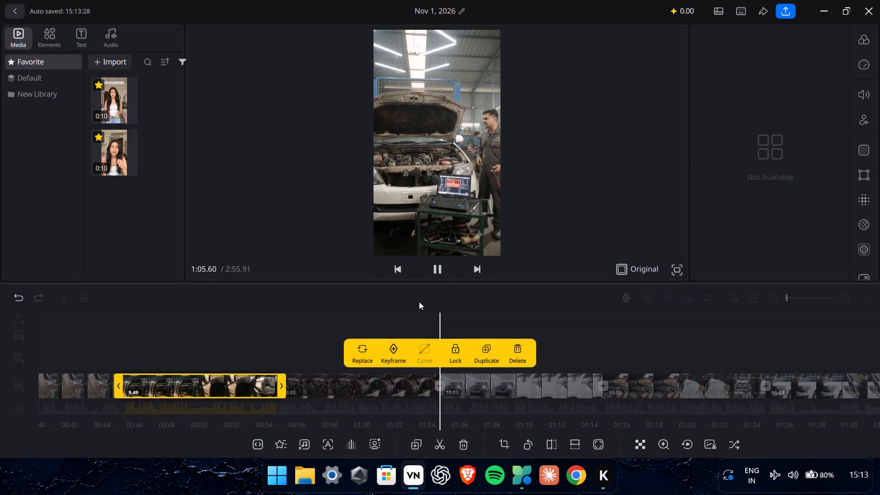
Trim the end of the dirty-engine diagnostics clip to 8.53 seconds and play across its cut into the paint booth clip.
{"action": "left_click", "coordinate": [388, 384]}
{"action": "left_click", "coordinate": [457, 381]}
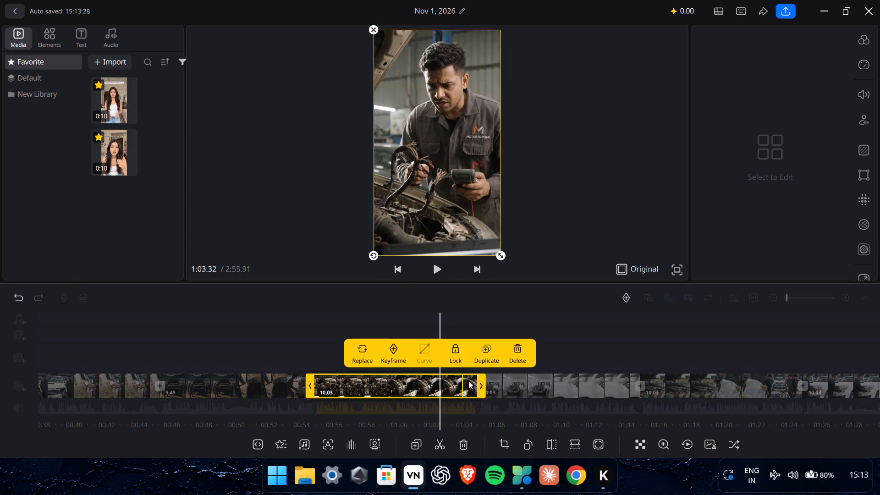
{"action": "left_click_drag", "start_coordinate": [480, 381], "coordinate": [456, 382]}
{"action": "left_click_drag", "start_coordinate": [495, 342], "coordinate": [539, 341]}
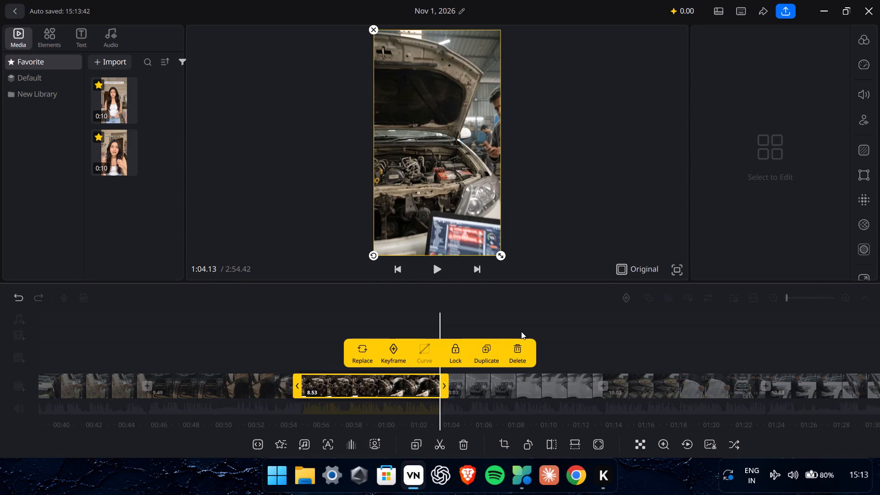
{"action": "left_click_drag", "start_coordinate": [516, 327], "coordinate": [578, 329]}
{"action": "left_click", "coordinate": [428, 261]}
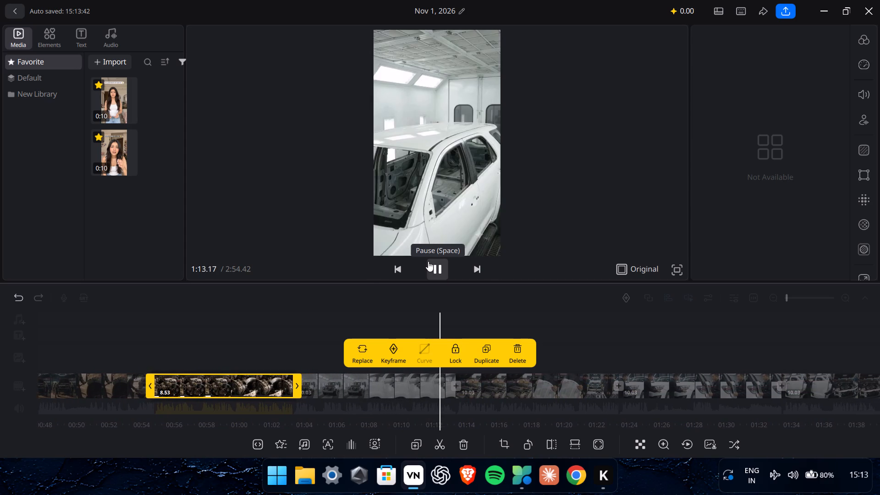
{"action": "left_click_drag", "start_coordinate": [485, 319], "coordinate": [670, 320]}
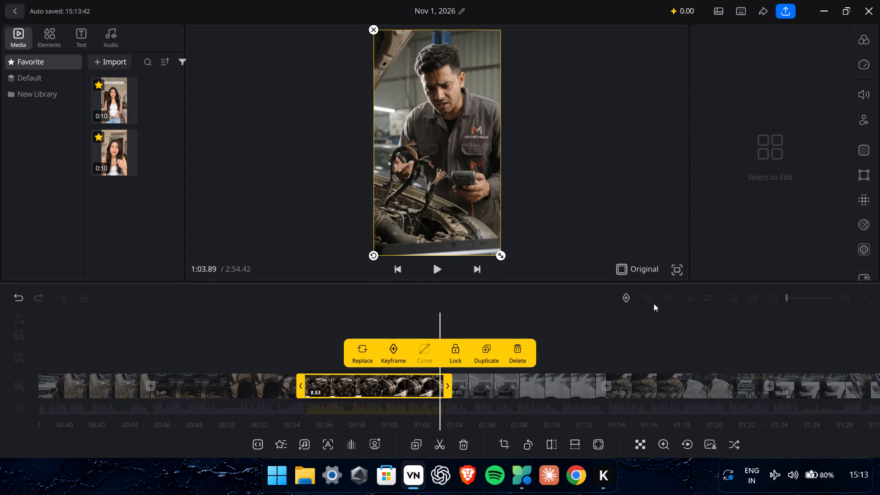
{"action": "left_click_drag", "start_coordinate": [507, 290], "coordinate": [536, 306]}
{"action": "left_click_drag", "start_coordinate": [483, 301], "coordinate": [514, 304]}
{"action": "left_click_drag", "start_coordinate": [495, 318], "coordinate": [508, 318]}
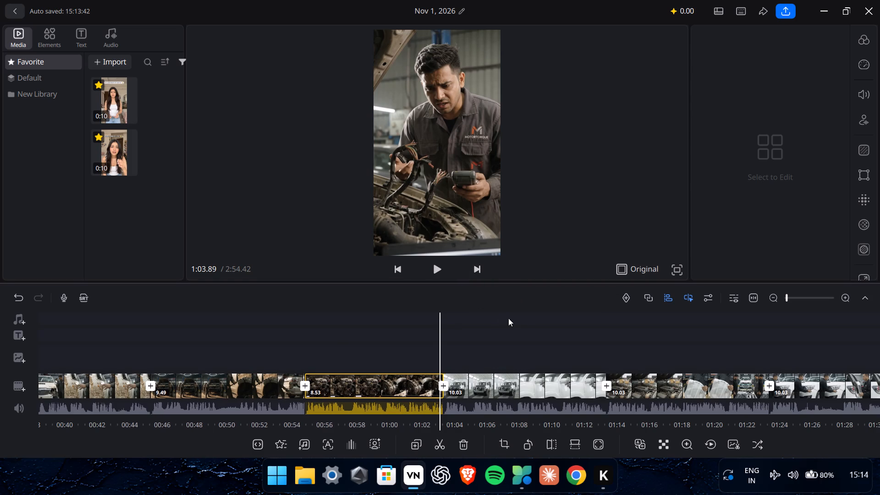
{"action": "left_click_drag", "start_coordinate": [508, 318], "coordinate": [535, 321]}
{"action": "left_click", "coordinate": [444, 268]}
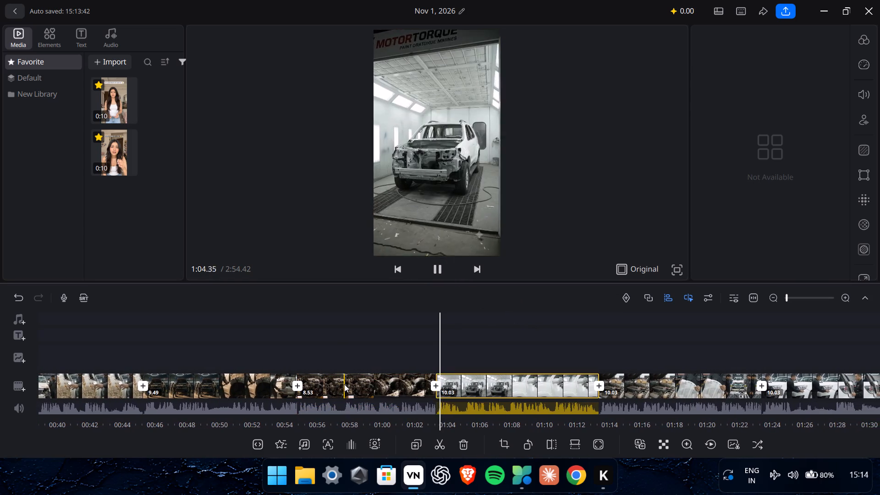
Extend the end of the dirty-engine diagnostics clip to a 9.18-second duration and play across the cut.
{"action": "left_click", "coordinate": [380, 385]}
{"action": "left_click", "coordinate": [413, 393]}
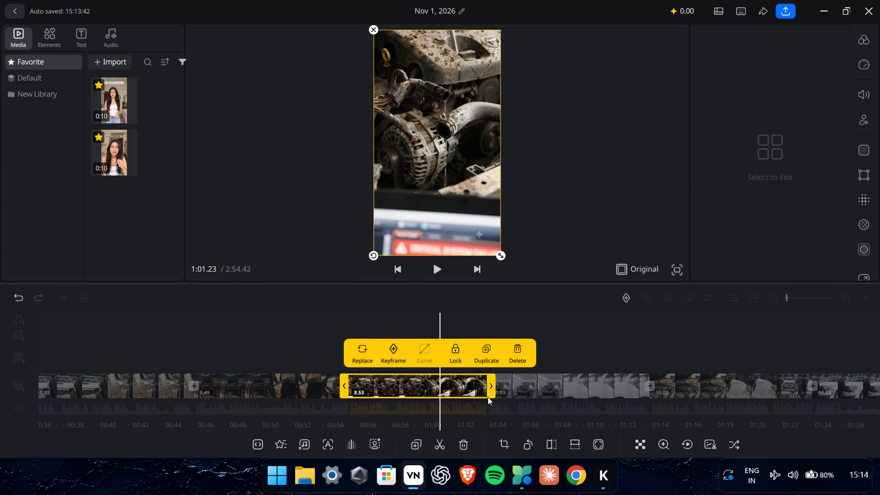
{"action": "left_click_drag", "start_coordinate": [488, 396], "coordinate": [499, 396]}
{"action": "left_click_drag", "start_coordinate": [487, 329], "coordinate": [544, 329]}
{"action": "left_click", "coordinate": [439, 265]}
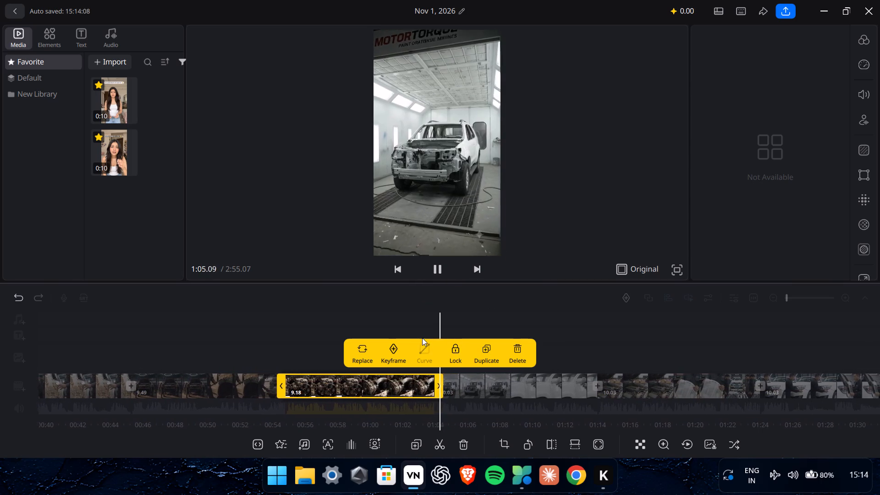
Trim the end of the paint booth clip to a 6.87-second duration and play across the cut into the parts-unwrapping clip.
{"action": "left_click", "coordinate": [441, 285]}
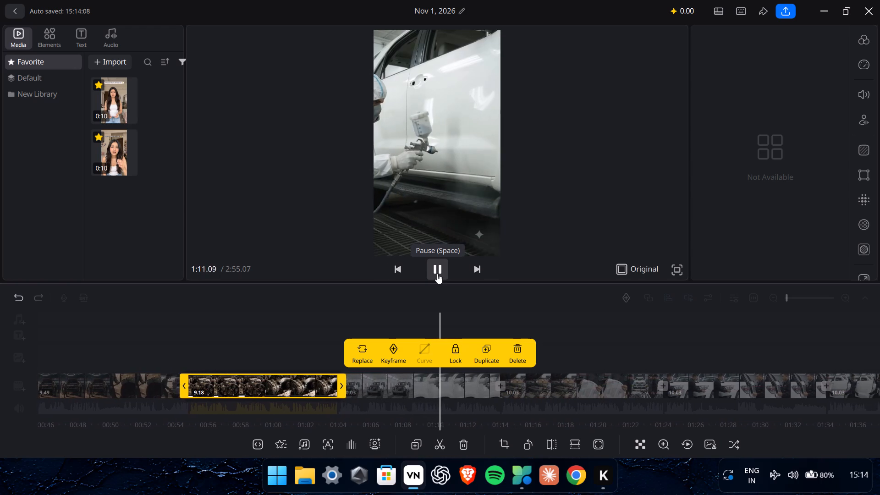
{"action": "left_click", "coordinate": [437, 274]}
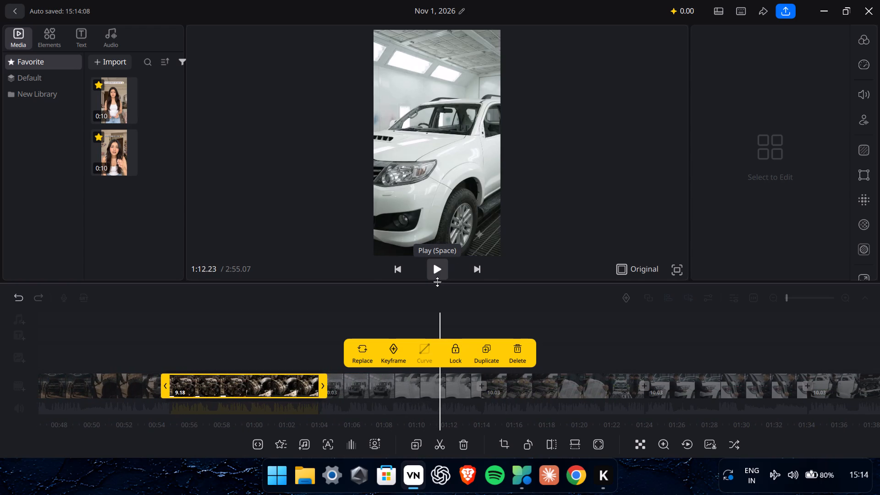
{"action": "left_click_drag", "start_coordinate": [439, 315], "coordinate": [454, 315]}
{"action": "left_click", "coordinate": [462, 390]}
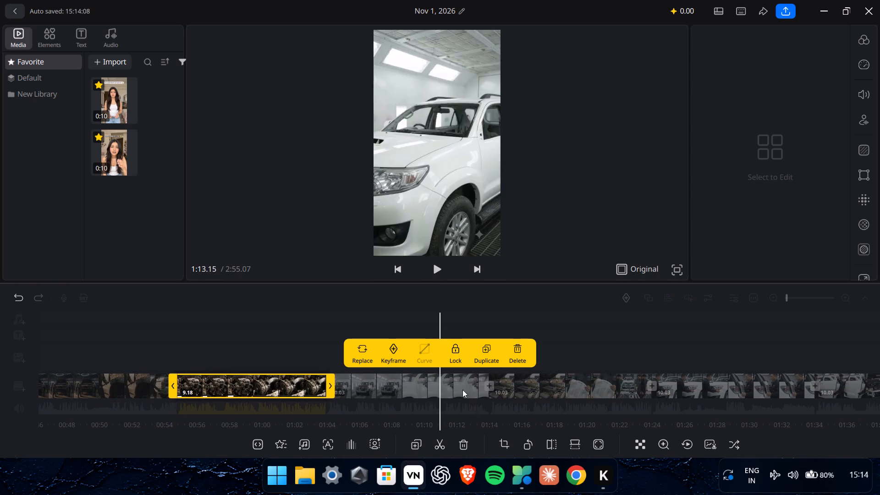
{"action": "left_click_drag", "start_coordinate": [468, 388], "coordinate": [417, 388]}
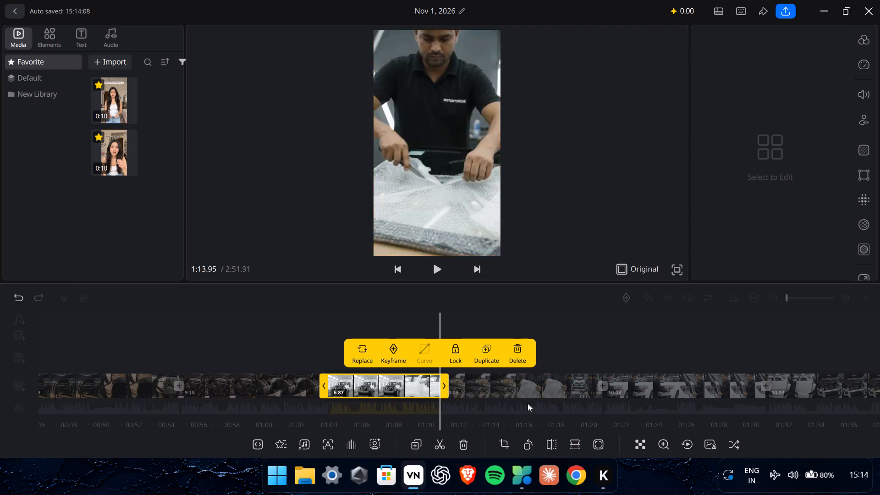
{"action": "left_click_drag", "start_coordinate": [528, 403], "coordinate": [580, 398]}
{"action": "left_click", "coordinate": [436, 267]}
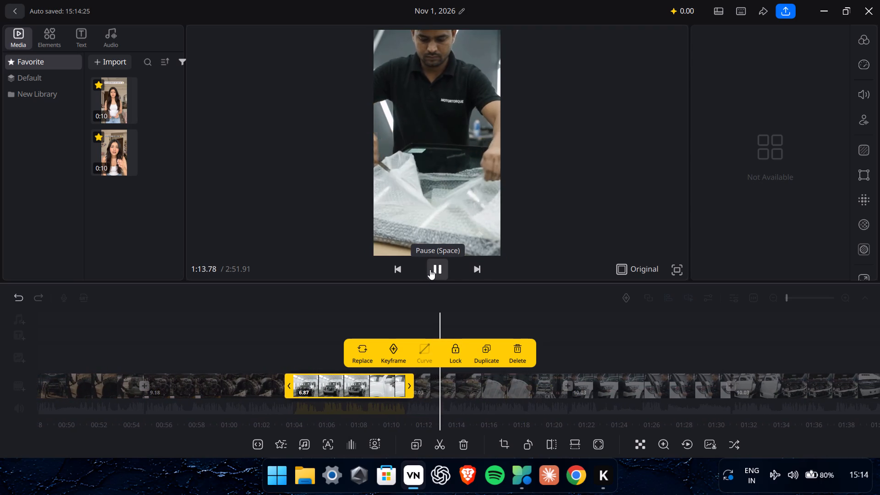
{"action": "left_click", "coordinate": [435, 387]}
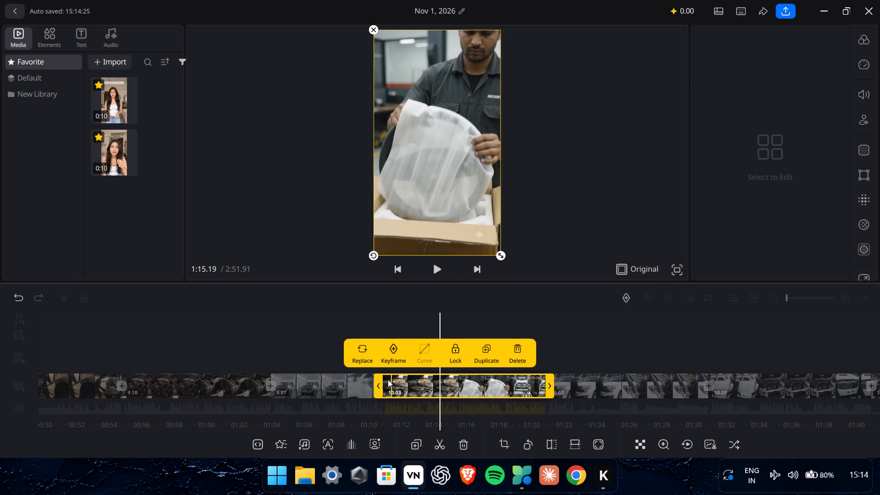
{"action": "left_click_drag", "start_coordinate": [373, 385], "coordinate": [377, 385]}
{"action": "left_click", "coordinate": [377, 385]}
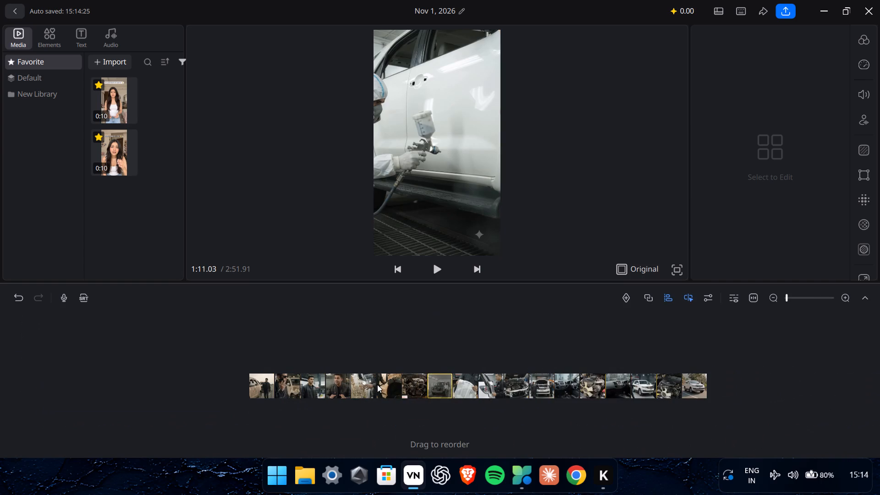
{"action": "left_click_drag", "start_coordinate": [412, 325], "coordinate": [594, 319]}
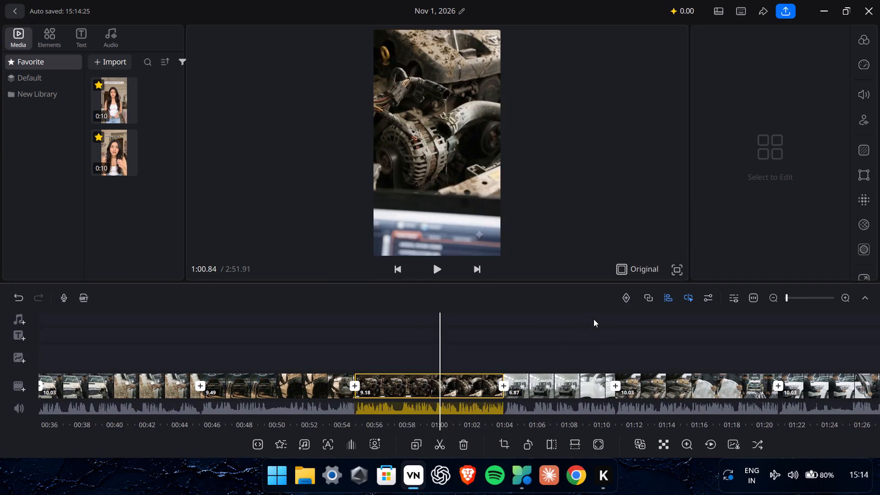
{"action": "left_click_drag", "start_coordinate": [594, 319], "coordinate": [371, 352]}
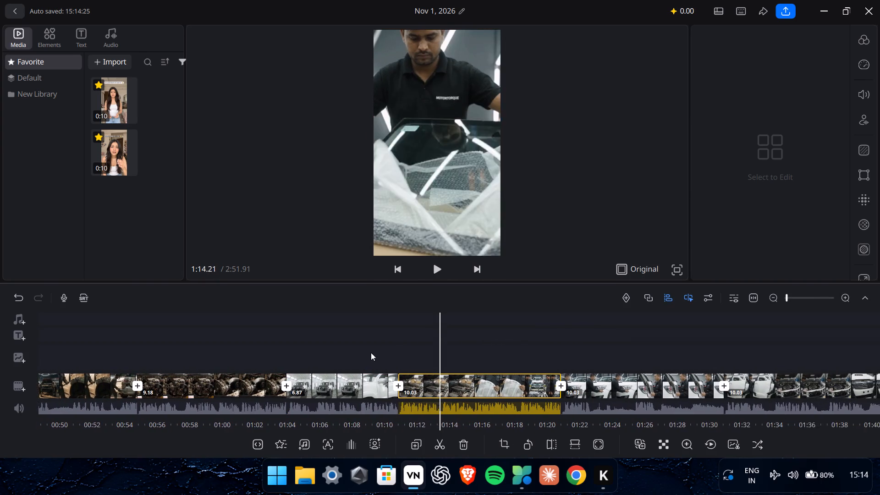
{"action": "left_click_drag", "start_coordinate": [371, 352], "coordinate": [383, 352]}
Trim the start of the parts-unwrapping clip to a 7.86-second duration and play it through to its end.
{"action": "left_click", "coordinate": [428, 390]}
{"action": "left_click_drag", "start_coordinate": [401, 387], "coordinate": [407, 387]}
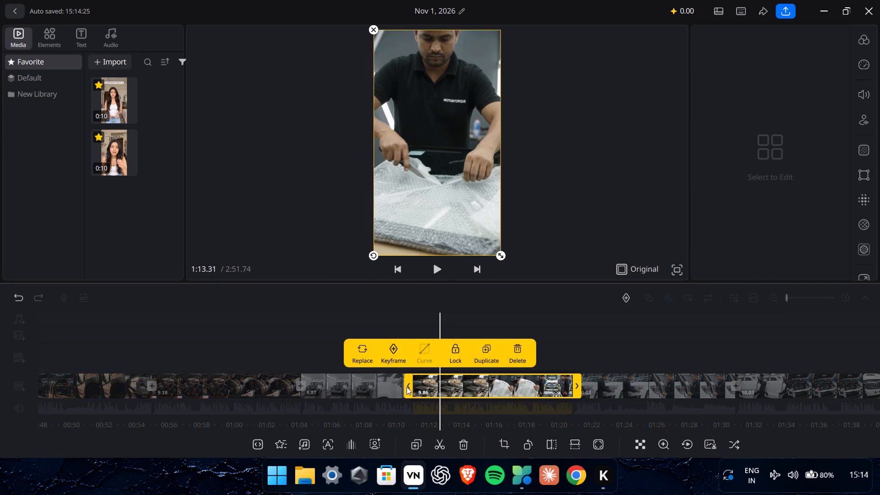
{"action": "left_click_drag", "start_coordinate": [407, 387], "coordinate": [437, 392]}
{"action": "left_click_drag", "start_coordinate": [447, 307], "coordinate": [460, 307]}
{"action": "left_click", "coordinate": [435, 258]}
{"action": "left_click", "coordinate": [432, 264]}
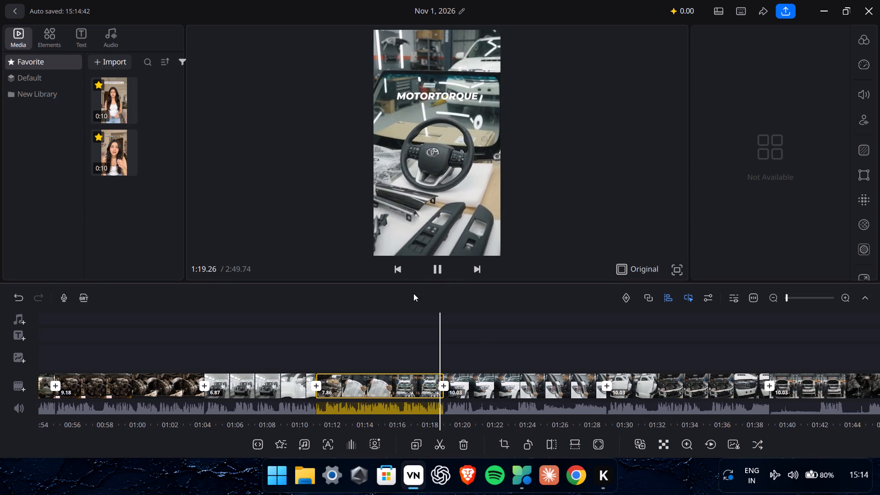
Trim the end of the parts-unwrapping clip, cutting the final parts-table shot, to a 5.26-second duration and play across the cut.
{"action": "left_click", "coordinate": [407, 379]}
{"action": "left_click", "coordinate": [439, 383]}
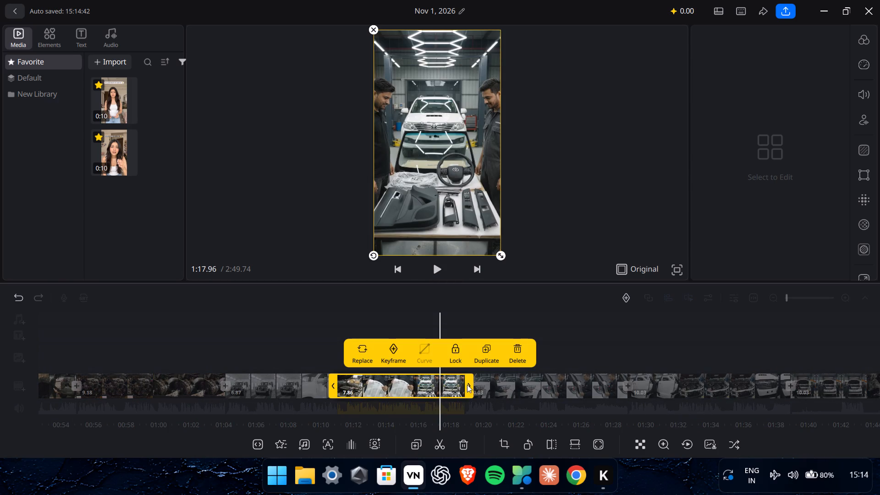
{"action": "left_click_drag", "start_coordinate": [468, 385], "coordinate": [426, 385]}
{"action": "left_click_drag", "start_coordinate": [506, 337], "coordinate": [549, 334]}
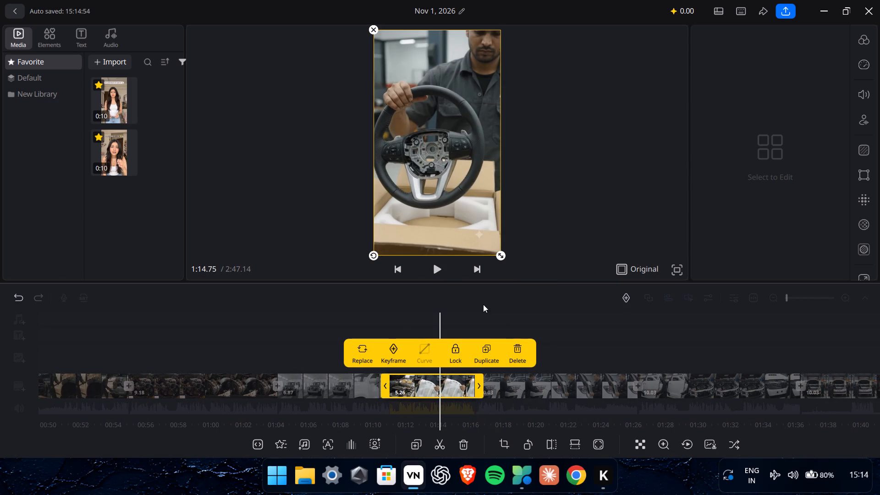
{"action": "left_click", "coordinate": [442, 264]}
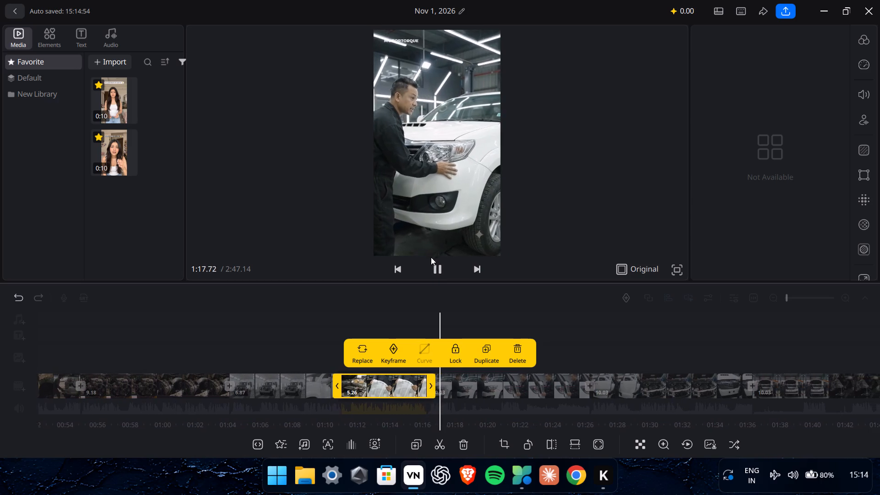
Trim the end of the white-car headlight and tail-light fitting clip to a 5.54-second duration.
{"action": "left_click", "coordinate": [430, 263]}
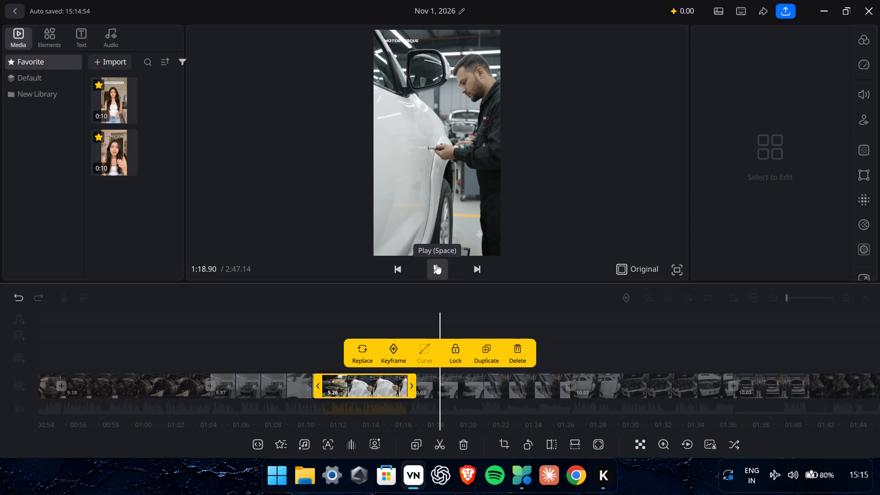
{"action": "left_click", "coordinate": [436, 264]}
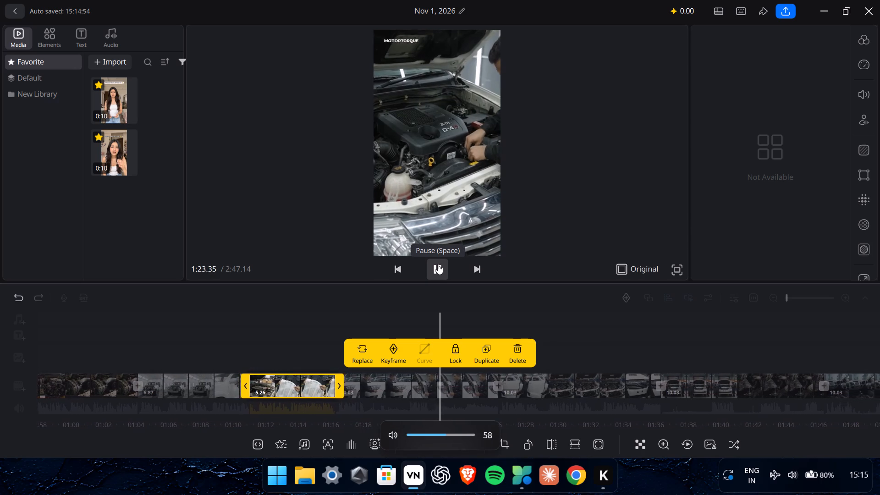
{"action": "left_click", "coordinate": [438, 264]}
{"action": "left_click", "coordinate": [429, 395]}
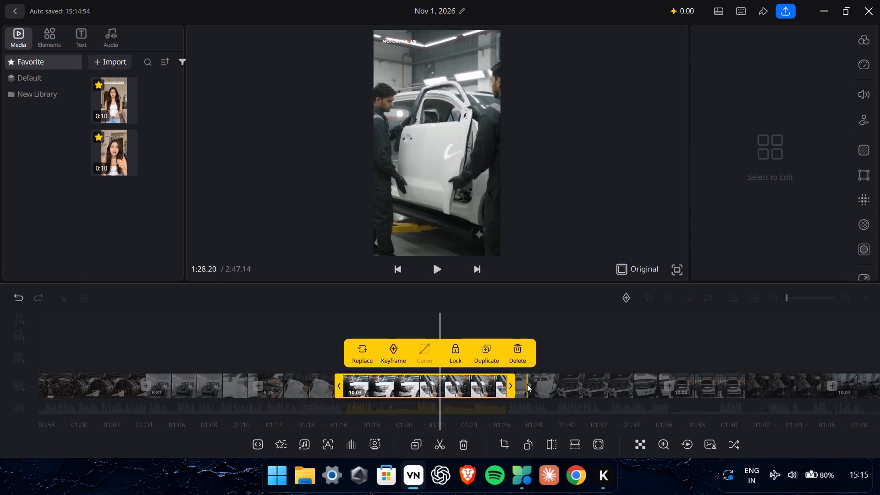
{"action": "left_click_drag", "start_coordinate": [508, 386], "coordinate": [435, 388]}
{"action": "left_click_drag", "start_coordinate": [529, 405], "coordinate": [548, 397]}
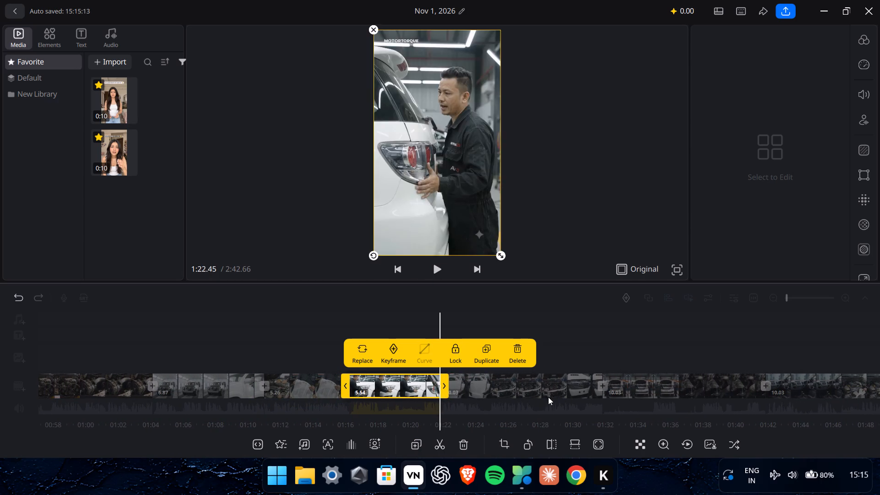
{"action": "left_click_drag", "start_coordinate": [548, 397], "coordinate": [558, 392]}
Play on from the shortened light-fitting clip through the engine and dashboard shots to about 1:50, pausing to examine the footage.
{"action": "left_click", "coordinate": [441, 269]}
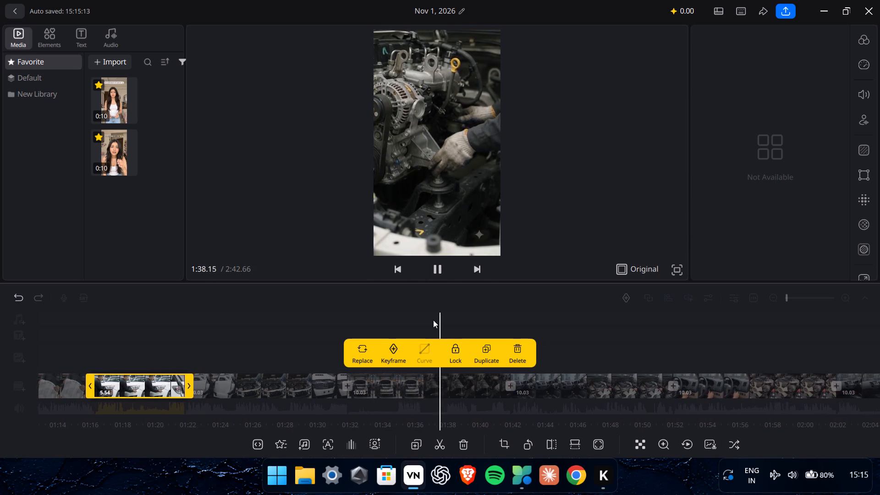
{"action": "left_click", "coordinate": [435, 265]}
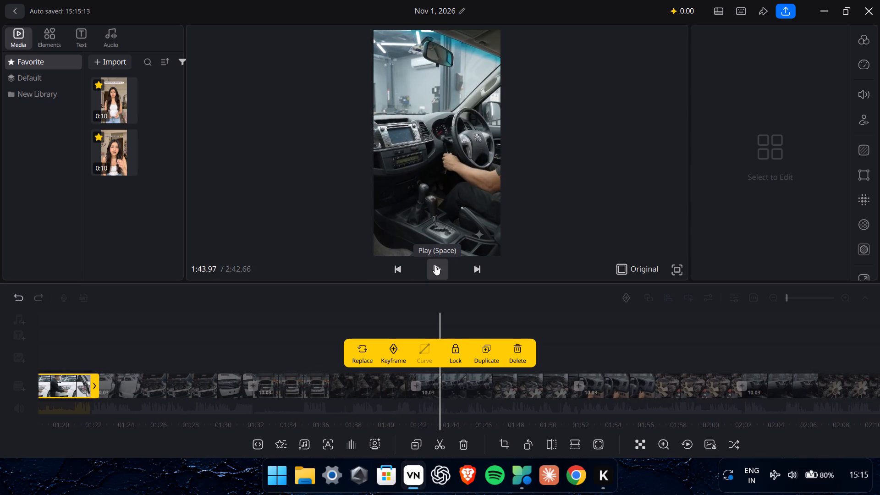
{"action": "left_click", "coordinate": [435, 265]}
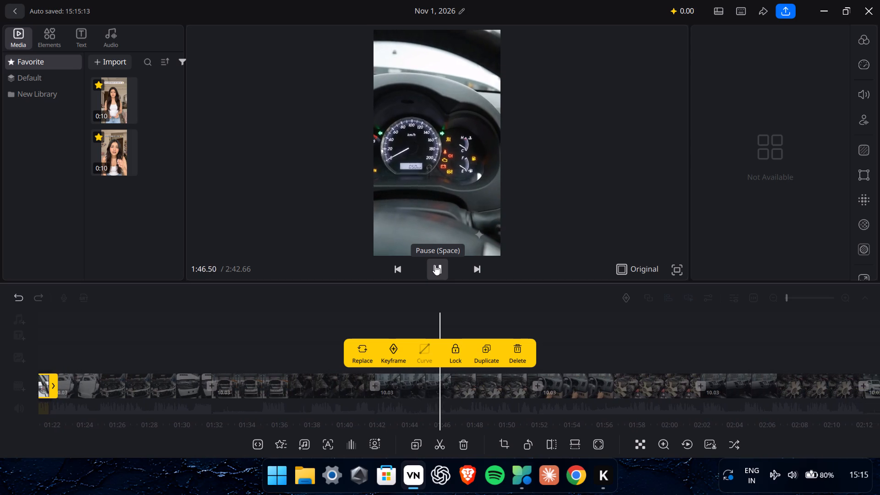
{"action": "left_click", "coordinate": [435, 265]}
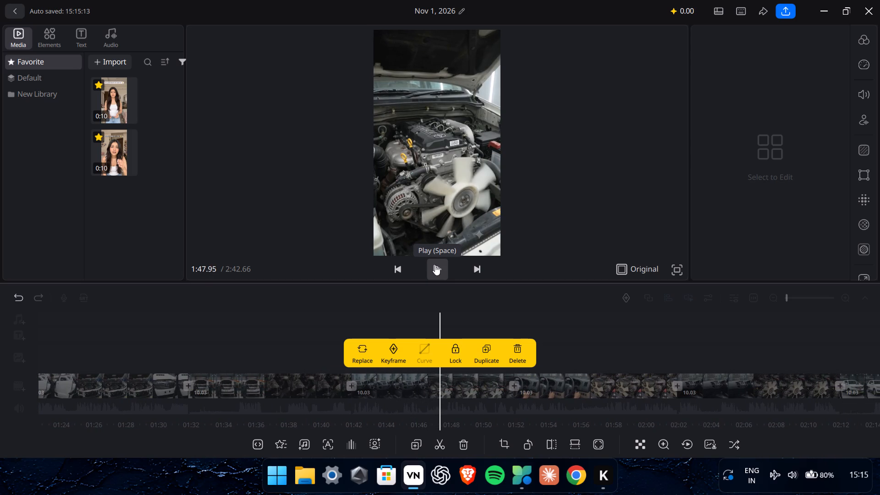
{"action": "double_click", "coordinate": [435, 265]}
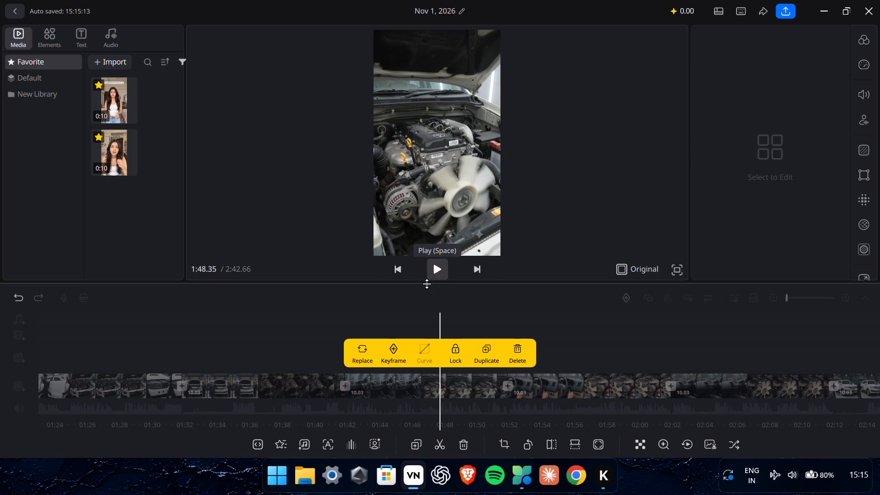
{"action": "left_click", "coordinate": [434, 268]}
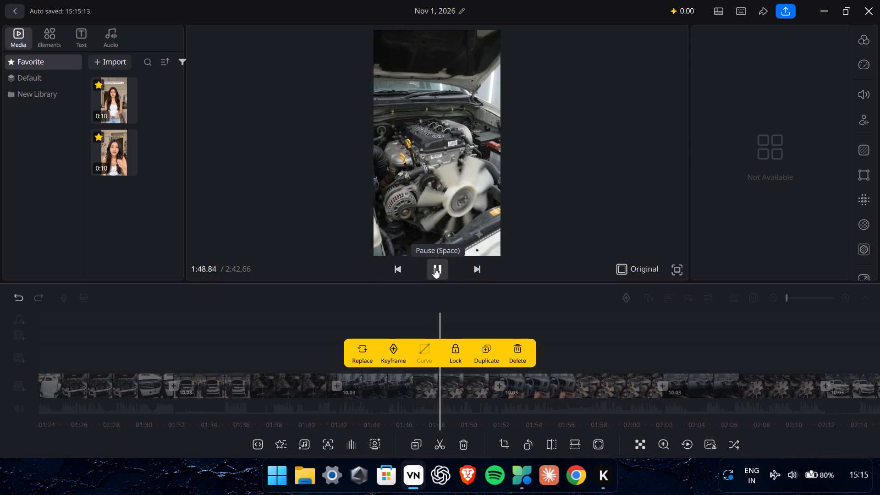
{"action": "left_click", "coordinate": [434, 268]}
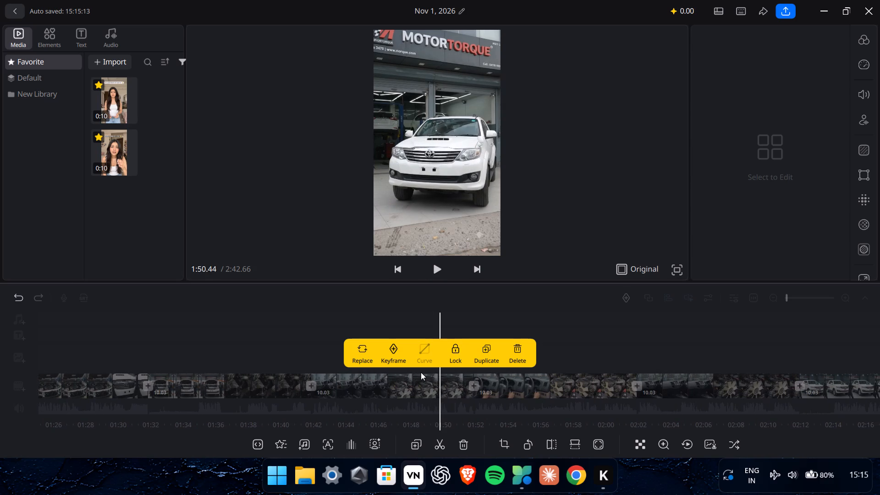
Trim the end of the car-interior and instrument-cluster clip starting near 1:42 to a 6.98-second duration and play across the cut.
{"action": "left_click", "coordinate": [421, 372]}
{"action": "left_click", "coordinate": [456, 381]}
{"action": "left_click_drag", "start_coordinate": [460, 383], "coordinate": [430, 384]}
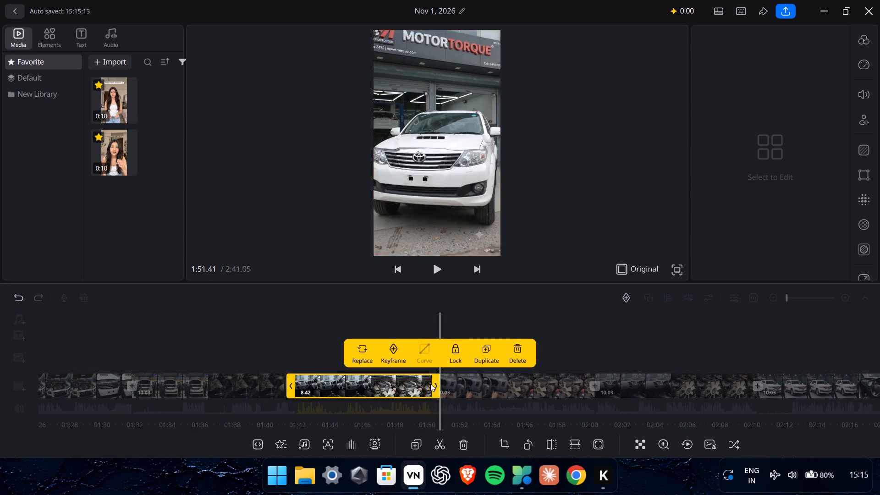
{"action": "left_click_drag", "start_coordinate": [430, 384], "coordinate": [422, 384]}
{"action": "left_click_drag", "start_coordinate": [477, 385], "coordinate": [501, 384]}
{"action": "left_click", "coordinate": [437, 261]}
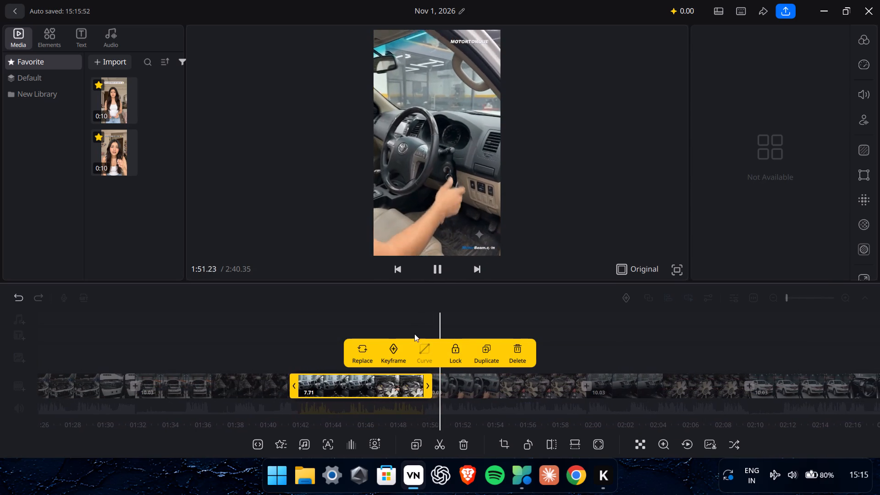
{"action": "left_click_drag", "start_coordinate": [413, 389], "coordinate": [401, 389]}
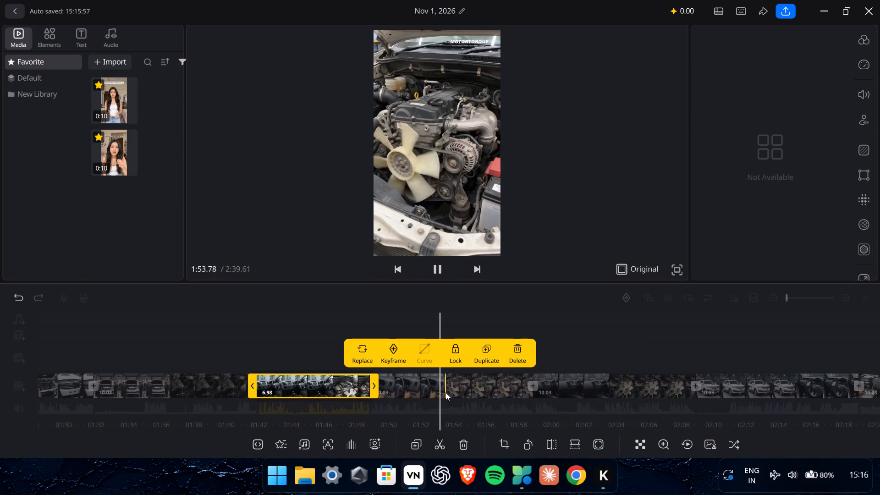
{"action": "left_click", "coordinate": [439, 266]}
Trim the start of the following Motortorque-watermarked ignition and engine-fan clip to a 5.66-second duration, playing it between adjustments.
{"action": "left_click", "coordinate": [411, 383]}
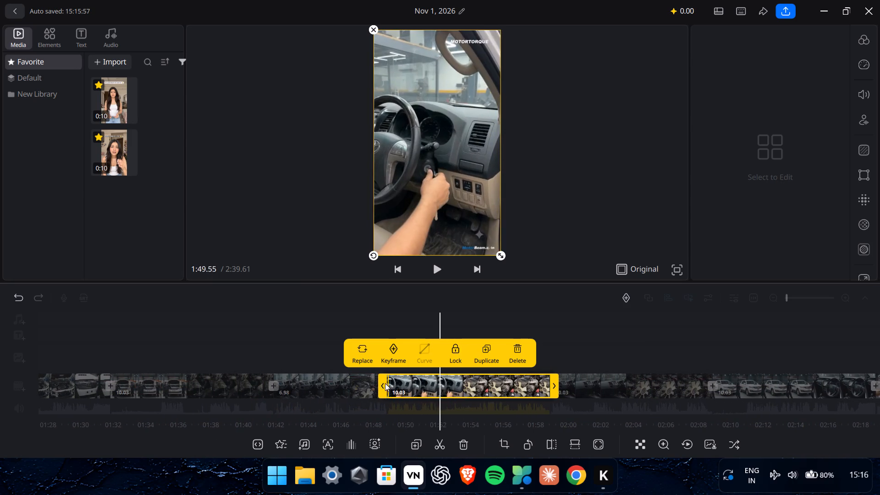
{"action": "left_click_drag", "start_coordinate": [383, 384], "coordinate": [443, 394]}
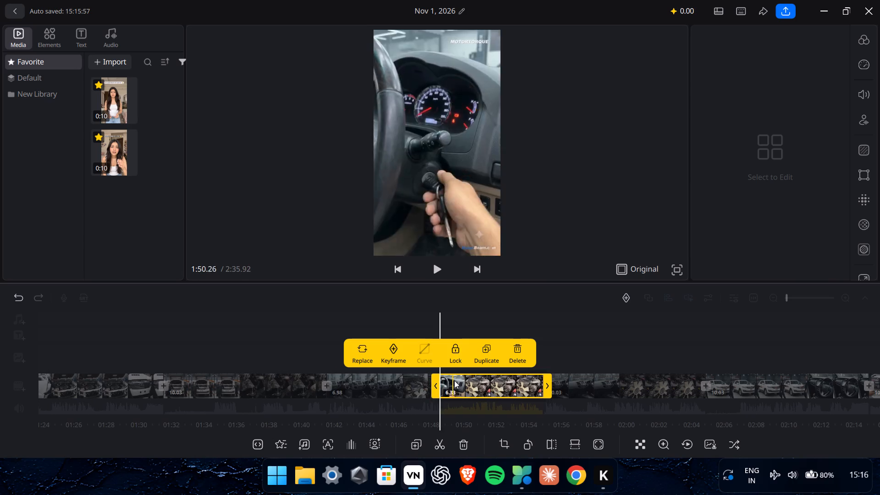
{"action": "left_click_drag", "start_coordinate": [457, 380], "coordinate": [465, 380]}
{"action": "left_click", "coordinate": [440, 271]}
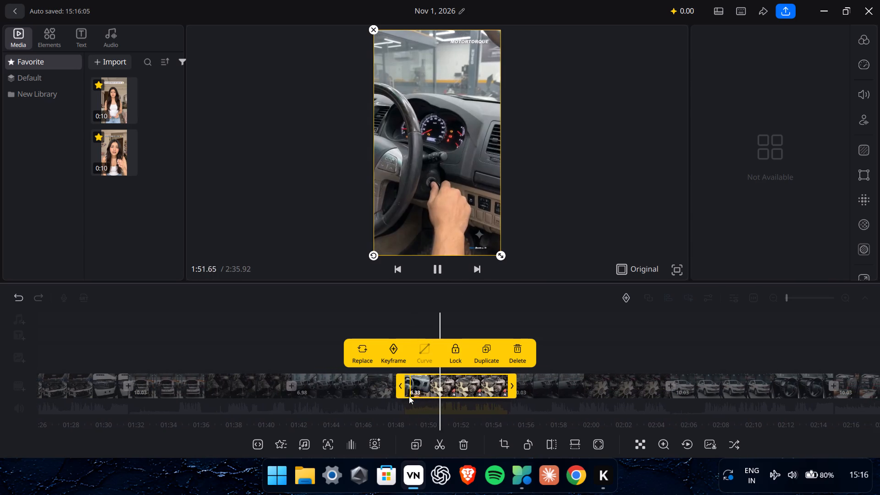
{"action": "left_click_drag", "start_coordinate": [393, 385], "coordinate": [404, 386]}
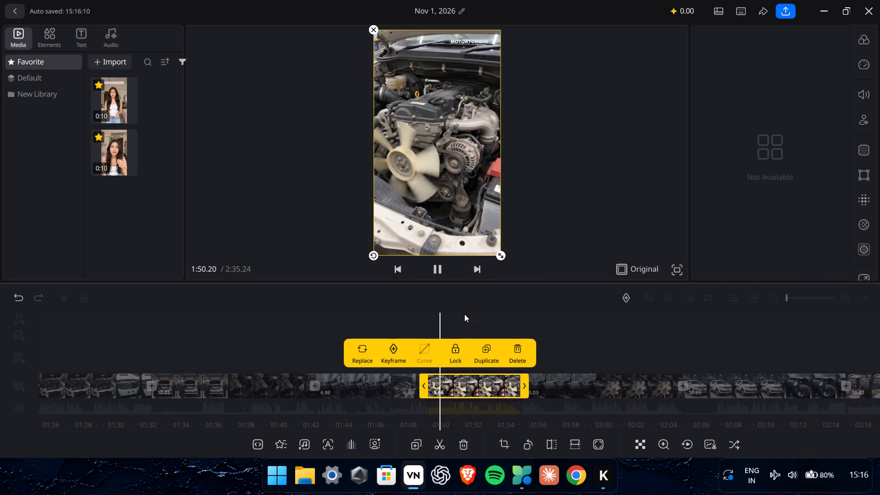
Trim the end of the watermarked ignition and engine-fan clip to a 3.60-second duration, cutting the white-car shot, and play it again.
{"action": "left_click", "coordinate": [440, 268]}
{"action": "left_click", "coordinate": [440, 268]}
{"action": "left_click", "coordinate": [440, 268]}
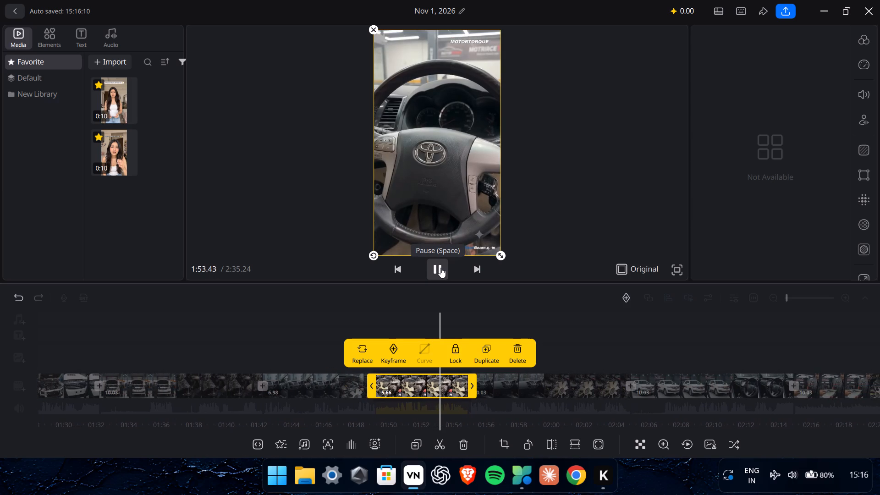
{"action": "left_click", "coordinate": [443, 372]}
{"action": "left_click", "coordinate": [452, 383]}
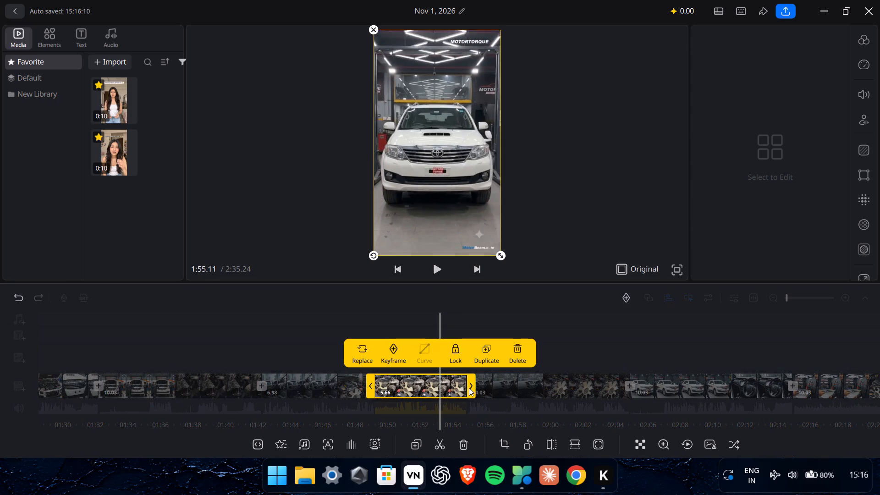
{"action": "left_click_drag", "start_coordinate": [470, 388], "coordinate": [436, 389]}
{"action": "left_click_drag", "start_coordinate": [482, 396], "coordinate": [567, 390]}
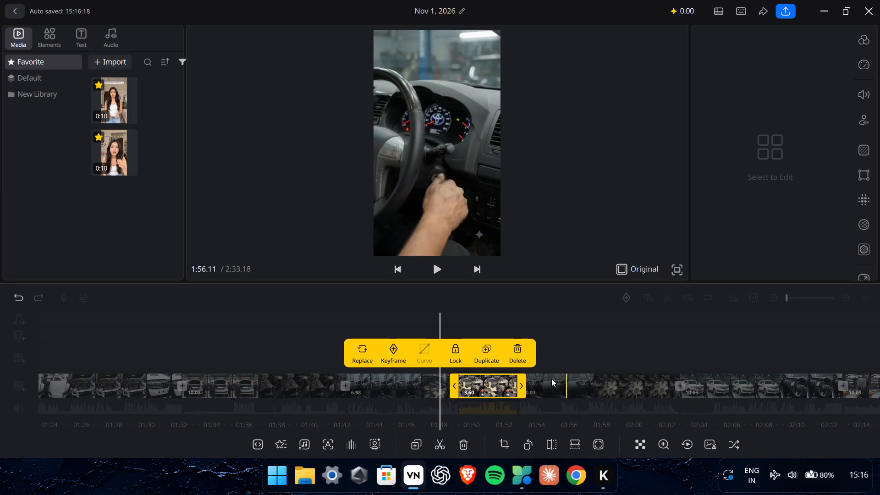
{"action": "left_click", "coordinate": [440, 262]}
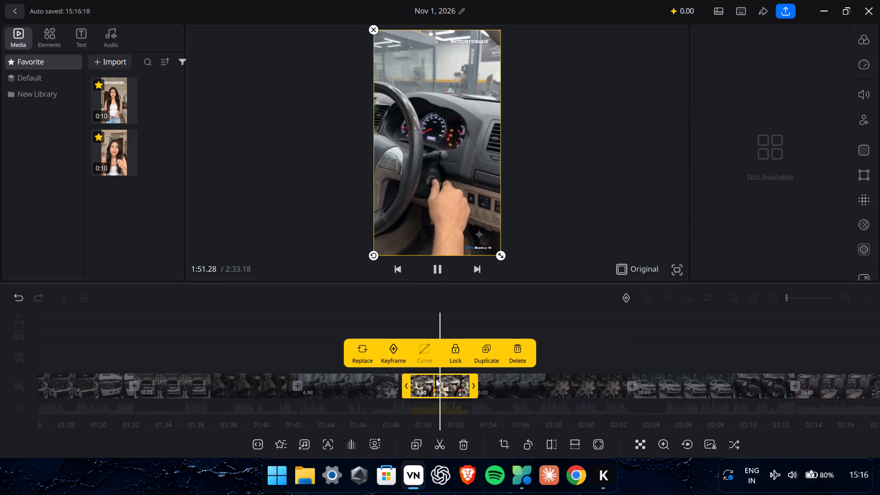
{"action": "left_click_drag", "start_coordinate": [434, 379], "coordinate": [543, 371]}
Shorten the end of the preceding instrument-cluster clip to a 5.88-second duration and play on into the next unwatermarked engine clip.
{"action": "left_click", "coordinate": [465, 377]}
{"action": "left_click_drag", "start_coordinate": [488, 379], "coordinate": [485, 379]}
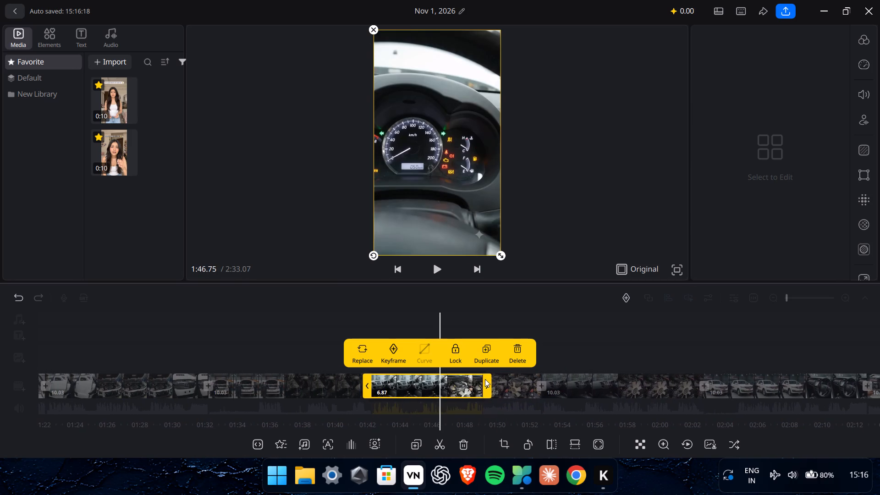
{"action": "left_click_drag", "start_coordinate": [485, 379], "coordinate": [480, 379]}
{"action": "left_click_drag", "start_coordinate": [472, 381], "coordinate": [565, 371]}
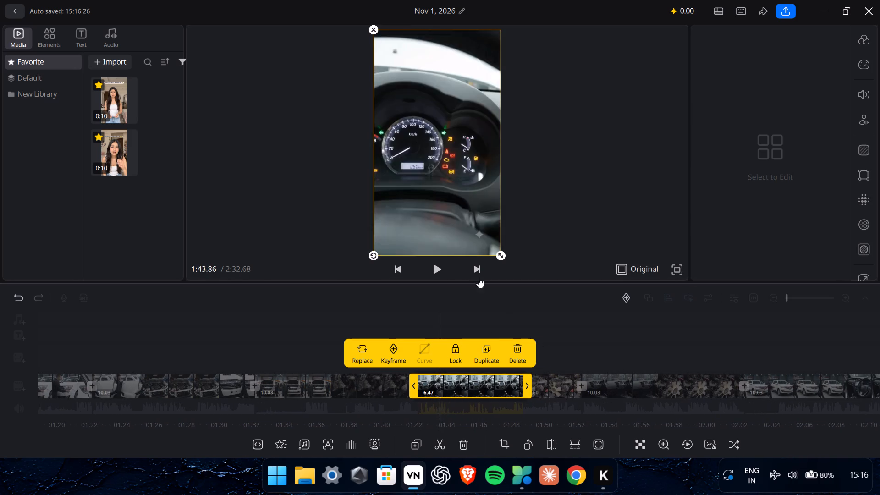
{"action": "left_click", "coordinate": [439, 263]}
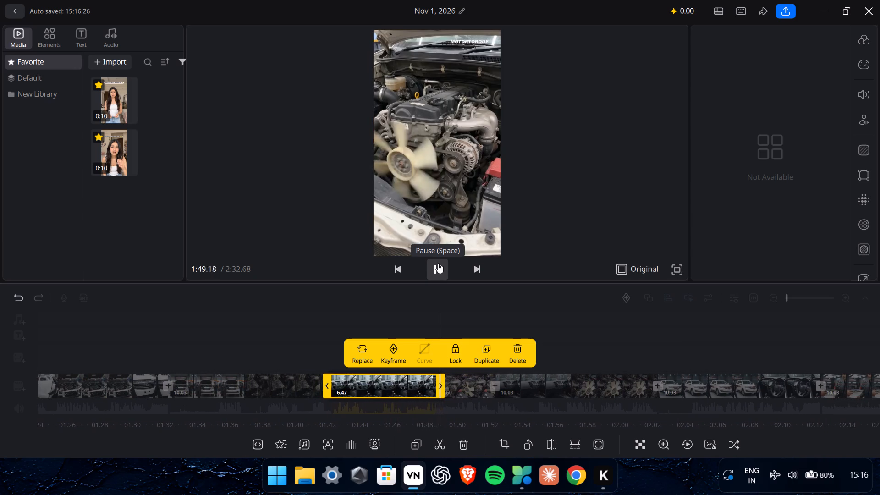
{"action": "left_click_drag", "start_coordinate": [419, 393], "coordinate": [410, 396]}
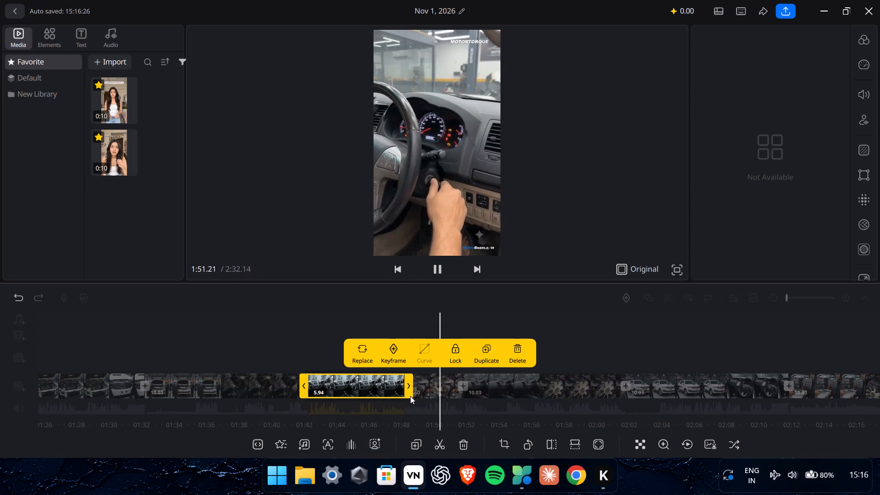
{"action": "left_click_drag", "start_coordinate": [410, 396], "coordinate": [409, 396]}
{"action": "left_click_drag", "start_coordinate": [461, 388], "coordinate": [528, 393]}
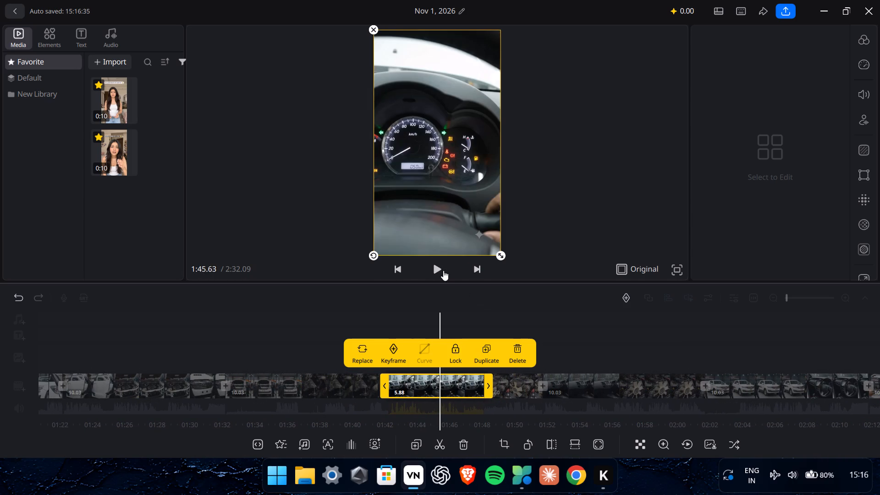
{"action": "left_click", "coordinate": [438, 267]}
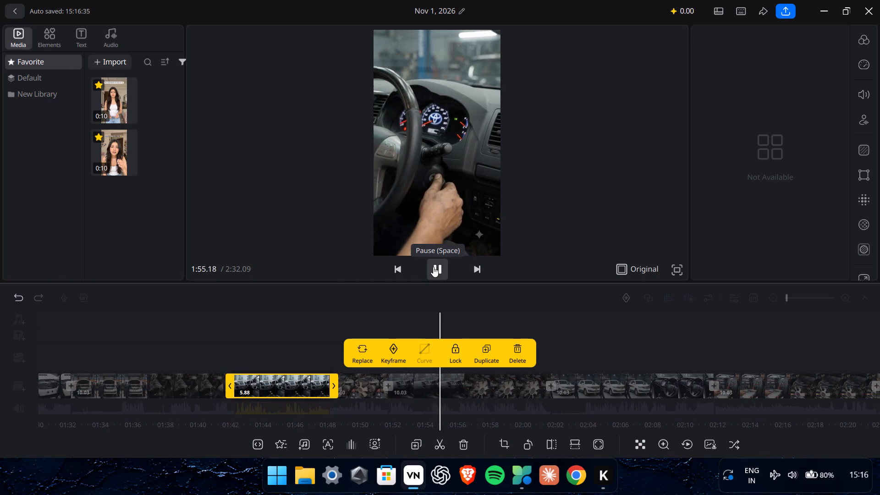
{"action": "left_click", "coordinate": [433, 267]}
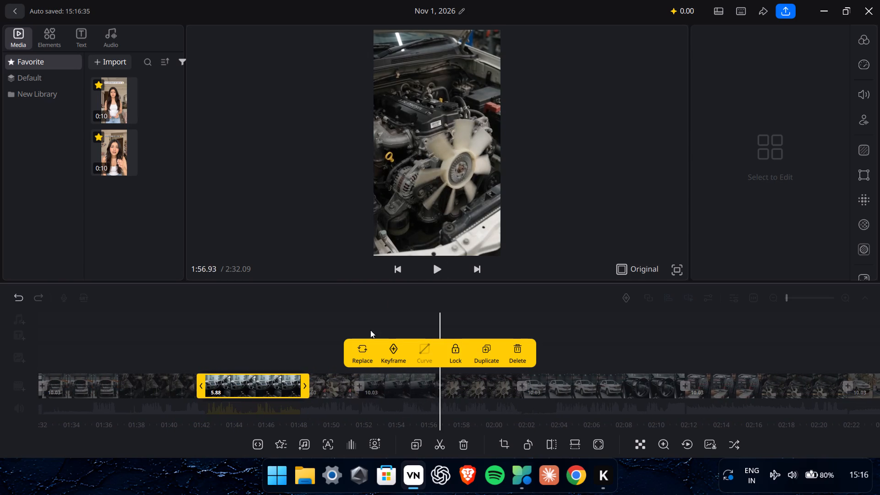
Trim the start of the unwatermarked engine-fan and cabin clip to a 4.78-second duration, removing its ignition shot, and play it.
{"action": "left_click", "coordinate": [364, 393]}
{"action": "left_click_drag", "start_coordinate": [431, 390], "coordinate": [510, 392]}
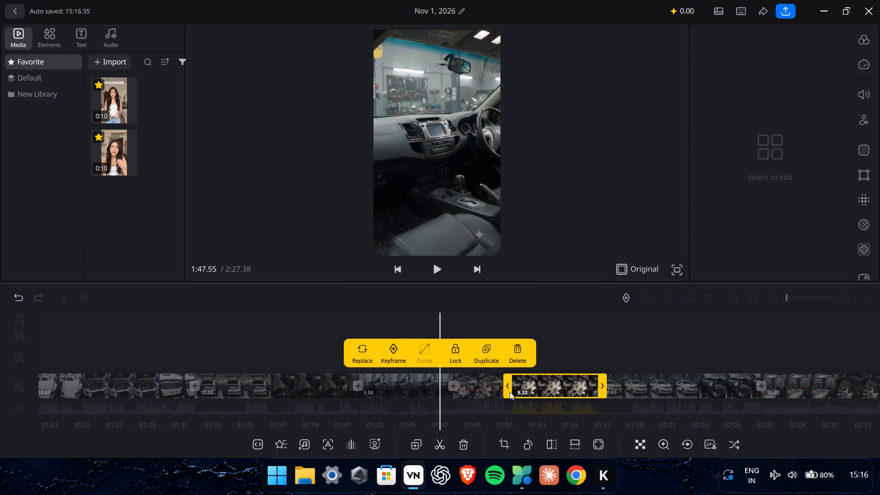
{"action": "left_click_drag", "start_coordinate": [510, 392], "coordinate": [517, 392]}
{"action": "left_click_drag", "start_coordinate": [484, 383], "coordinate": [524, 387]}
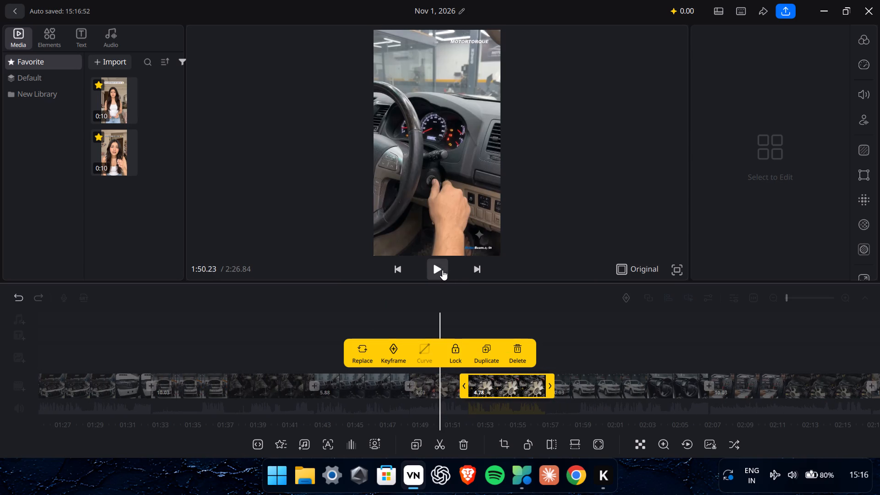
{"action": "left_click", "coordinate": [442, 270]}
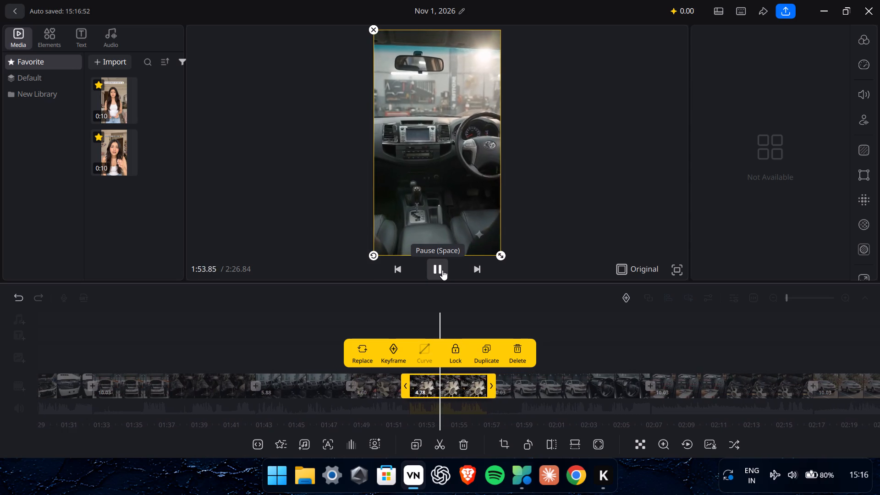
{"action": "left_click", "coordinate": [442, 270]}
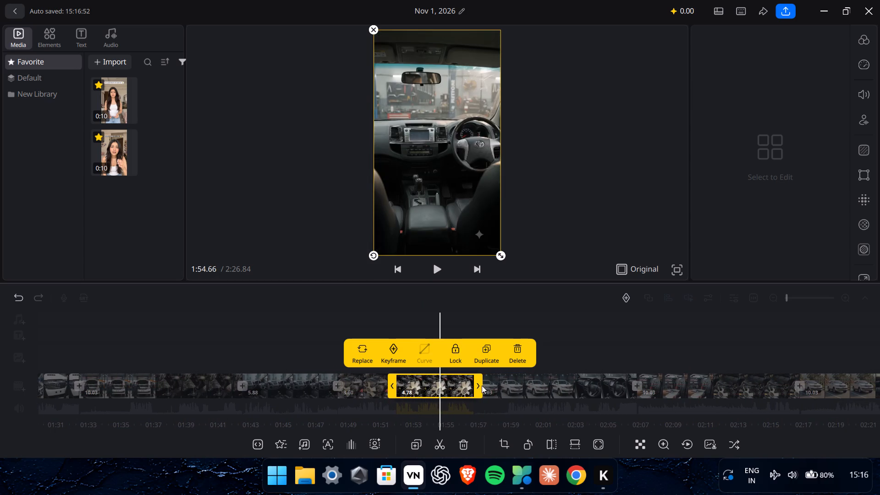
Trim the end of the unwatermarked engine-fan and cabin clip to a 1.99-second duration and replay the surrounding cuts from the instrument-cluster clip.
{"action": "left_click_drag", "start_coordinate": [482, 385], "coordinate": [436, 391]}
{"action": "left_click_drag", "start_coordinate": [476, 390], "coordinate": [527, 388]}
{"action": "left_click", "coordinate": [447, 270]}
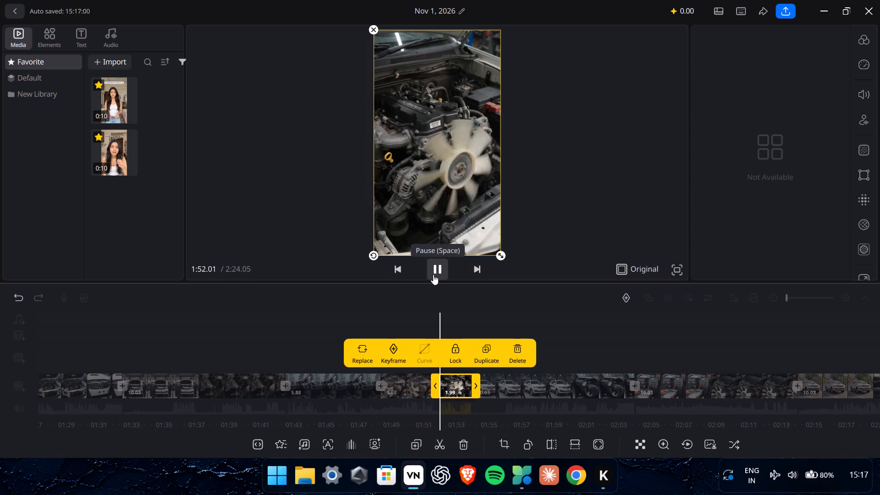
{"action": "left_click", "coordinate": [433, 270]}
{"action": "left_click", "coordinate": [433, 270]}
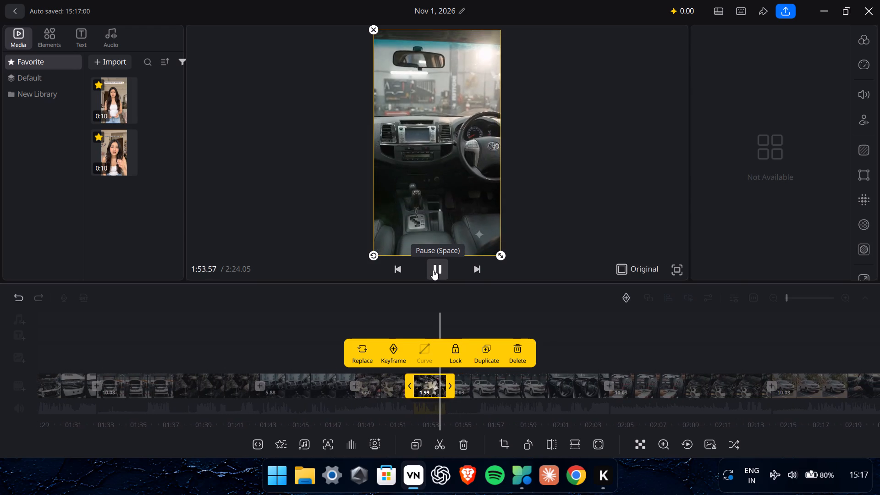
{"action": "left_click", "coordinate": [433, 269]}
{"action": "left_click_drag", "start_coordinate": [475, 391], "coordinate": [490, 390]}
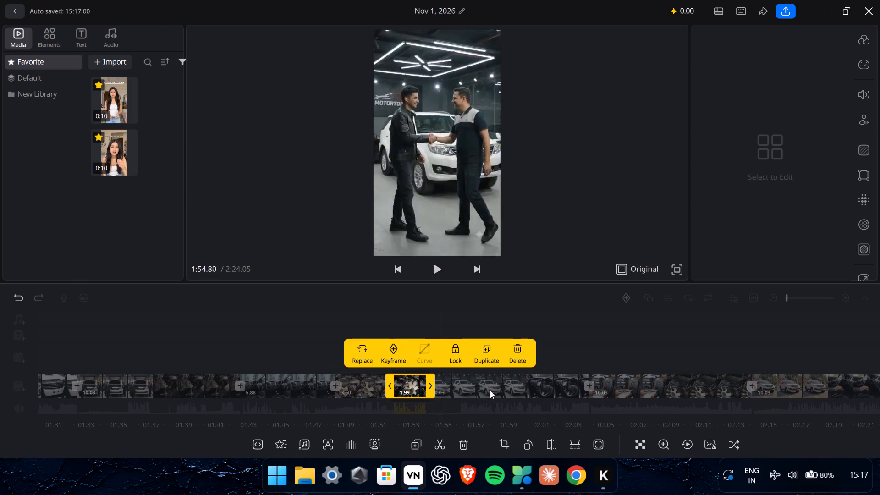
{"action": "left_click_drag", "start_coordinate": [490, 390], "coordinate": [599, 385]}
{"action": "left_click", "coordinate": [396, 380]}
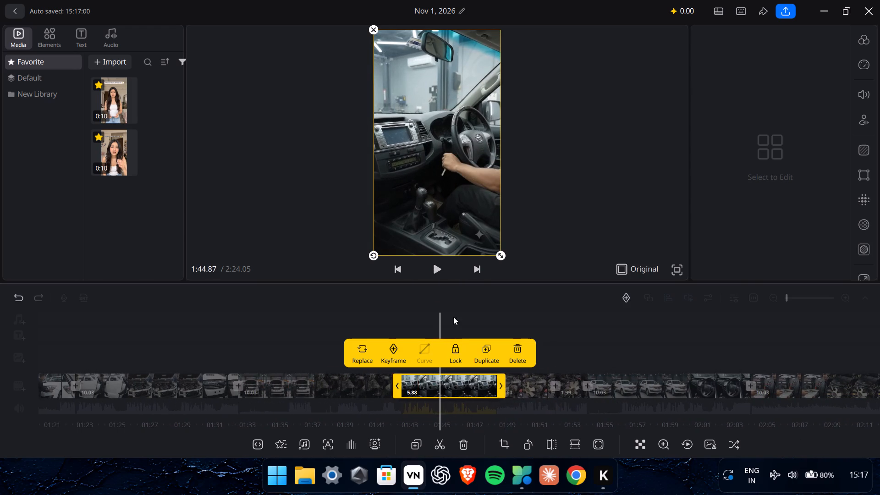
{"action": "left_click", "coordinate": [437, 268]}
{"action": "left_click_drag", "start_coordinate": [591, 331], "coordinate": [513, 341]}
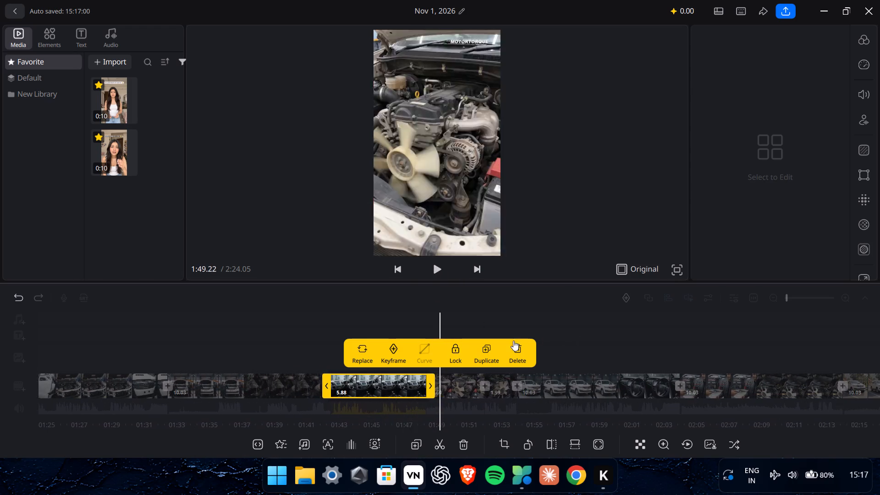
{"action": "left_click_drag", "start_coordinate": [513, 341], "coordinate": [510, 342]}
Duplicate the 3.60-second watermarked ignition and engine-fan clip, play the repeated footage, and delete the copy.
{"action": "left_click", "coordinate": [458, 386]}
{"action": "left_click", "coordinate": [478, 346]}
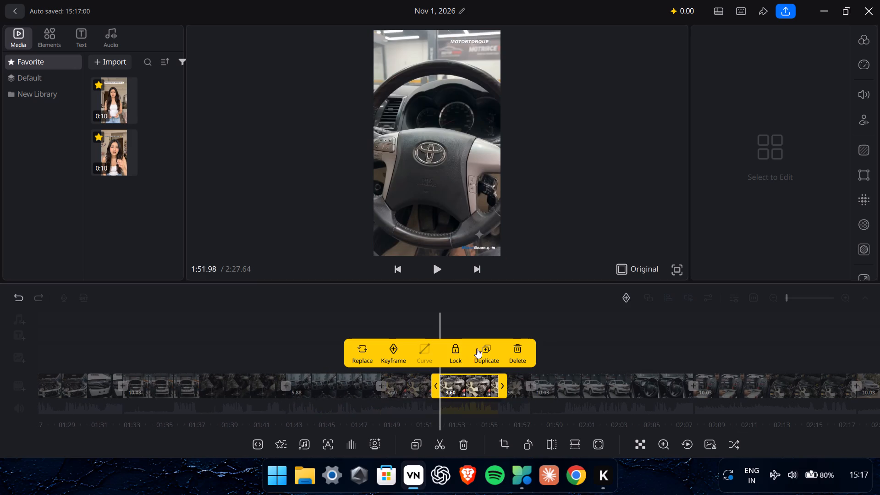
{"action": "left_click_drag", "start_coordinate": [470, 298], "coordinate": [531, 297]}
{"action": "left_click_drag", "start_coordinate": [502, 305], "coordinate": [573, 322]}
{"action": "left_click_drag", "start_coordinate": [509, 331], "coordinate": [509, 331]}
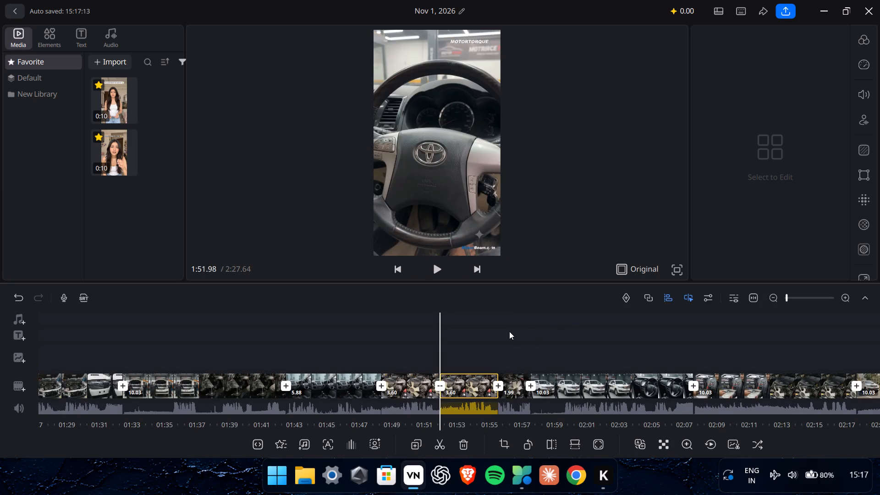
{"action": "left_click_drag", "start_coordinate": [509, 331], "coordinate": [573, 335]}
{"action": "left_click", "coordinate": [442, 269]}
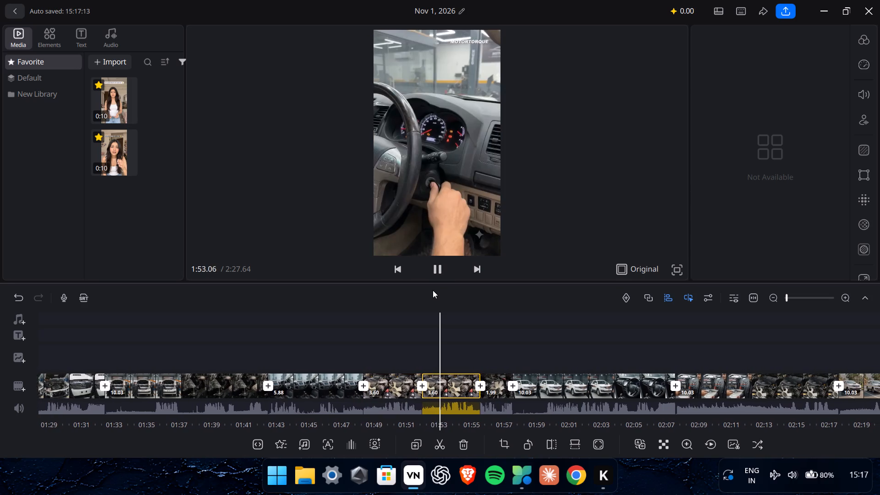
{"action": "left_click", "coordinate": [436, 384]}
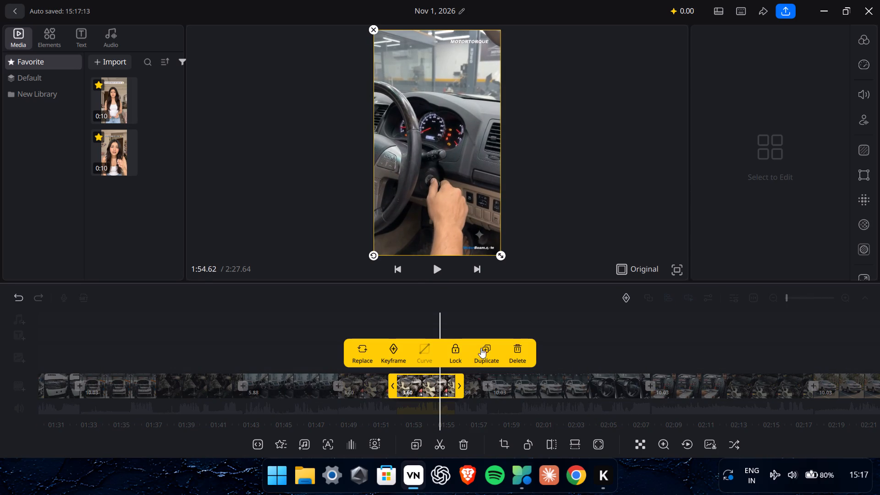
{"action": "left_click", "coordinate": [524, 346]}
Duplicate the 1.99-second engine-fan and cabin clip directly after itself and play through the first copy.
{"action": "left_click", "coordinate": [459, 386]}
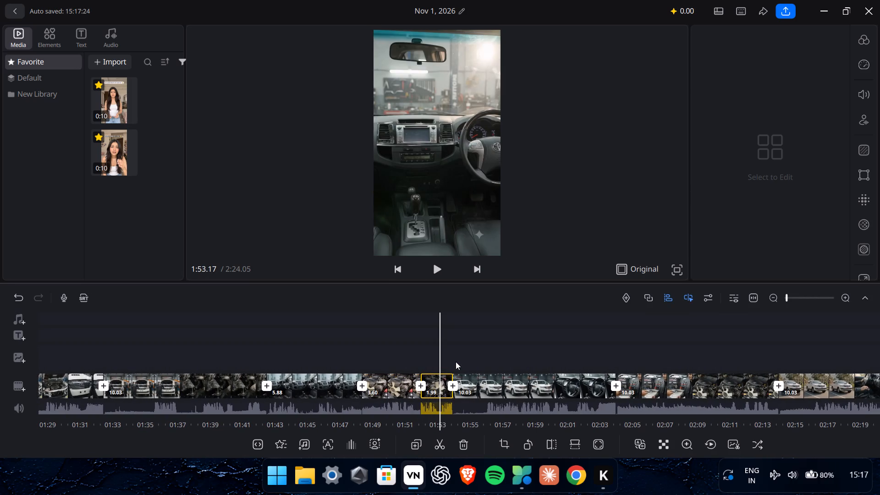
{"action": "left_click", "coordinate": [440, 378]}
{"action": "left_click", "coordinate": [485, 351]}
{"action": "left_click_drag", "start_coordinate": [447, 324], "coordinate": [473, 324]}
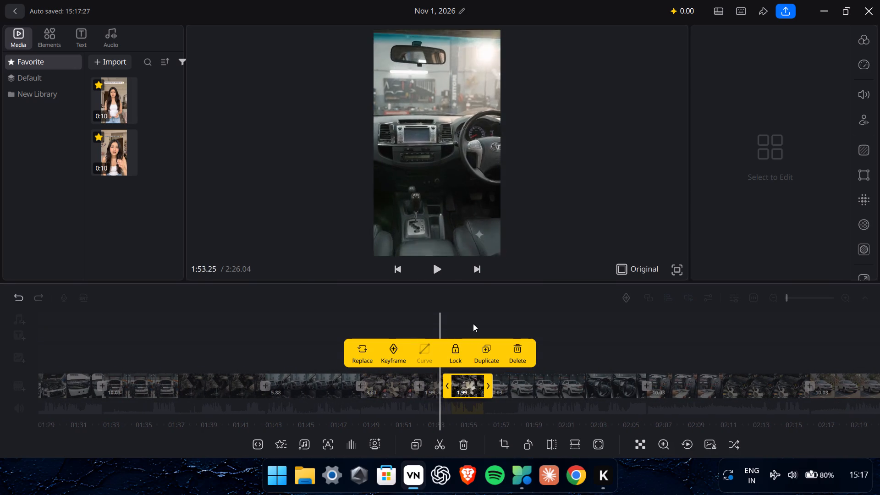
{"action": "left_click_drag", "start_coordinate": [473, 324], "coordinate": [476, 324]}
{"action": "left_click_drag", "start_coordinate": [451, 310], "coordinate": [500, 310]}
{"action": "left_click_drag", "start_coordinate": [472, 315], "coordinate": [487, 314]}
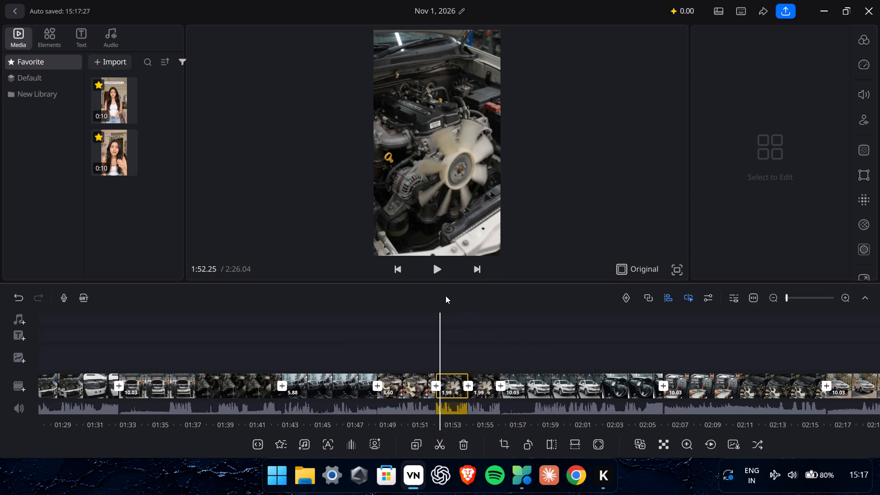
{"action": "left_click", "coordinate": [445, 269]}
{"action": "left_click", "coordinate": [433, 272]}
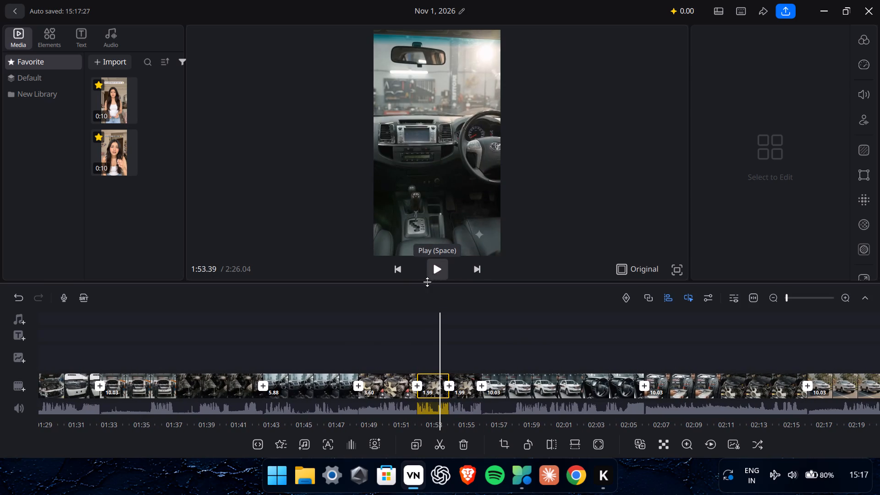
Trim the end of the first 1.99-second engine-fan and cabin copy to remove its cabin footage, and play it from the preceding ignition shot.
{"action": "left_click", "coordinate": [433, 389]}
{"action": "left_click_drag", "start_coordinate": [450, 385], "coordinate": [439, 385]}
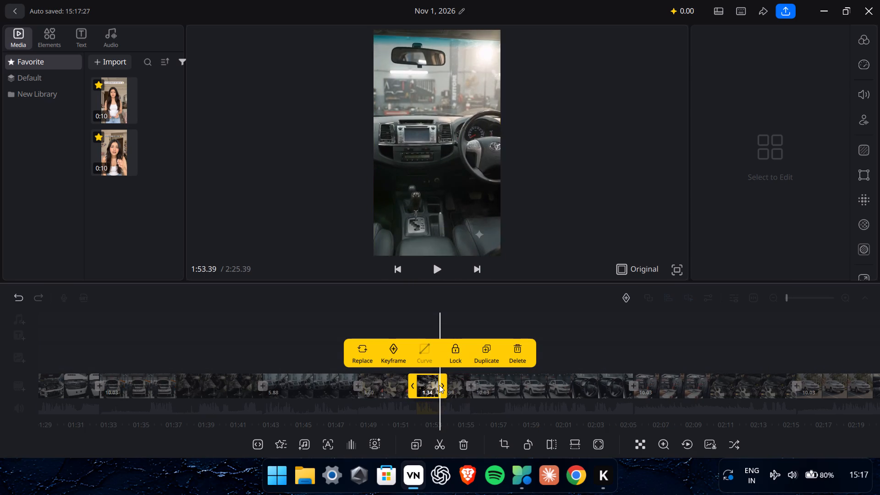
{"action": "left_click_drag", "start_coordinate": [439, 385], "coordinate": [435, 385]}
{"action": "left_click_drag", "start_coordinate": [476, 321], "coordinate": [510, 319]}
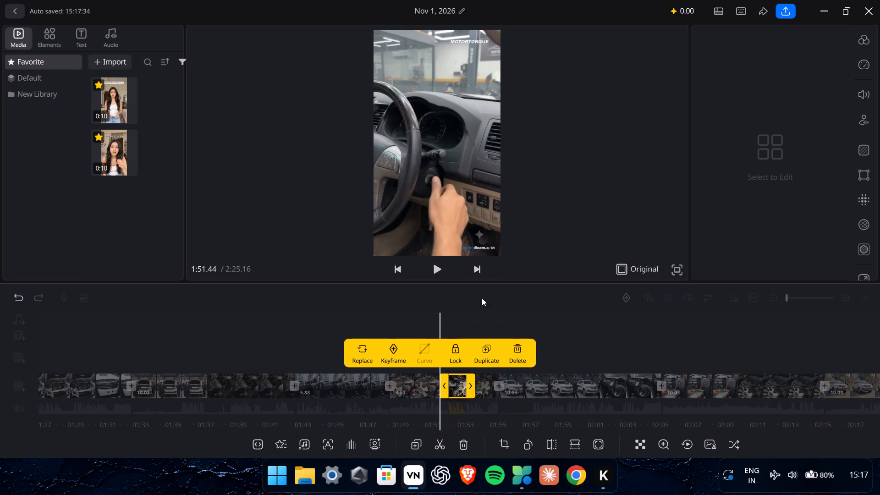
{"action": "left_click", "coordinate": [439, 272]}
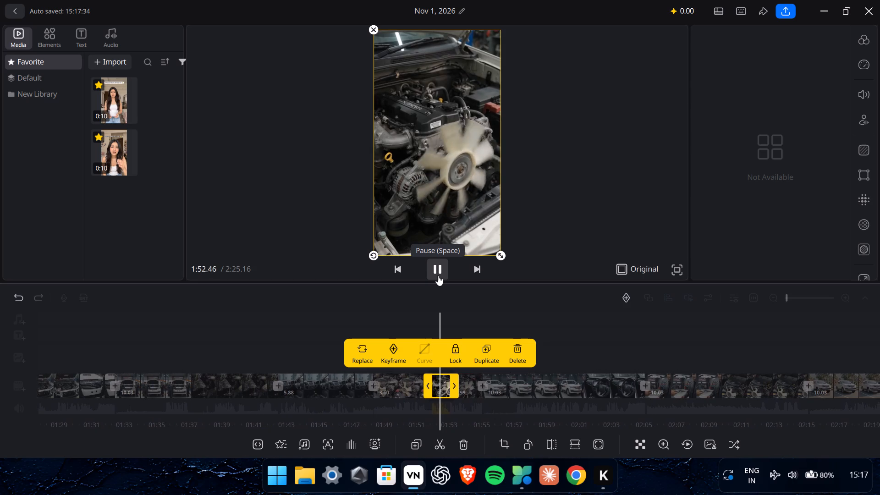
{"action": "left_click", "coordinate": [435, 275]}
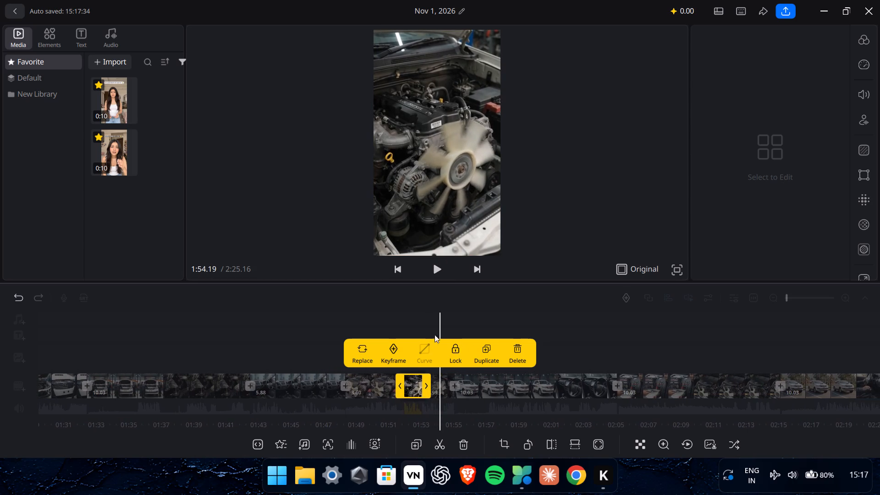
Trim the end of the second 1.99-second engine-fan and cabin copy to leave only the fan shot, and play through to the handshake clip.
{"action": "left_click", "coordinate": [436, 394]}
{"action": "left_click_drag", "start_coordinate": [461, 390], "coordinate": [443, 390]}
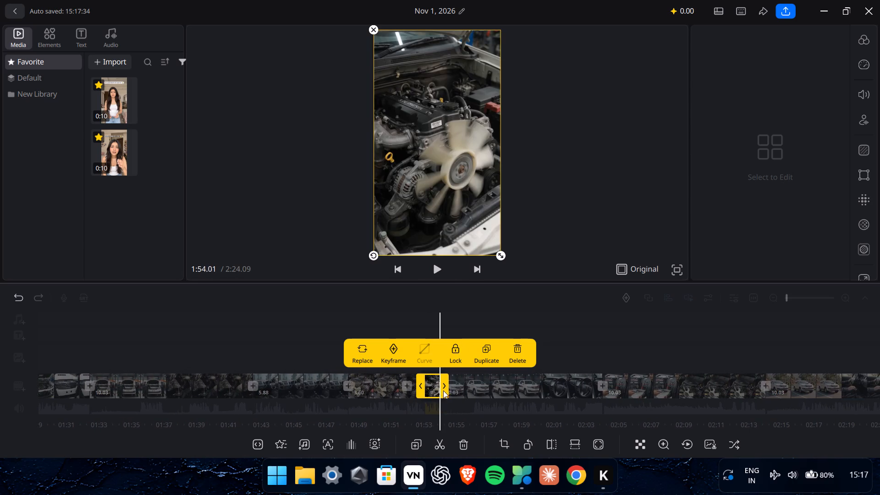
{"action": "left_click_drag", "start_coordinate": [484, 320], "coordinate": [516, 324]}
{"action": "left_click", "coordinate": [439, 267]}
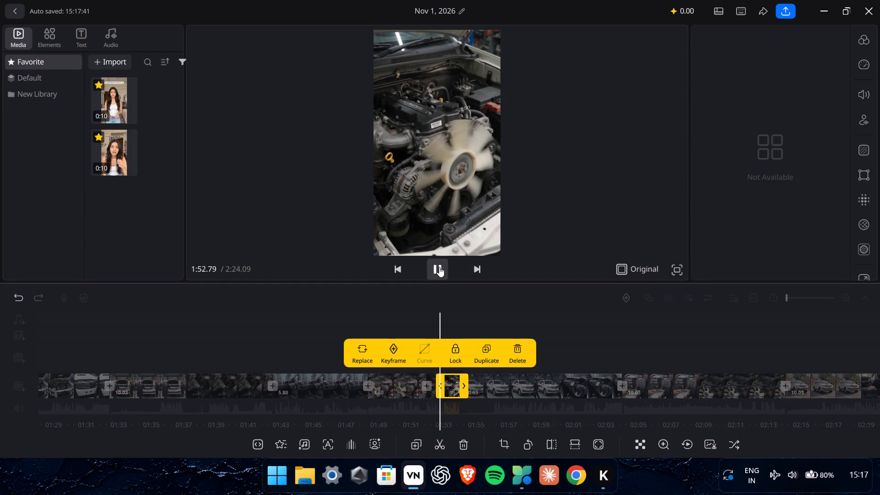
{"action": "left_click_drag", "start_coordinate": [448, 300], "coordinate": [469, 305]}
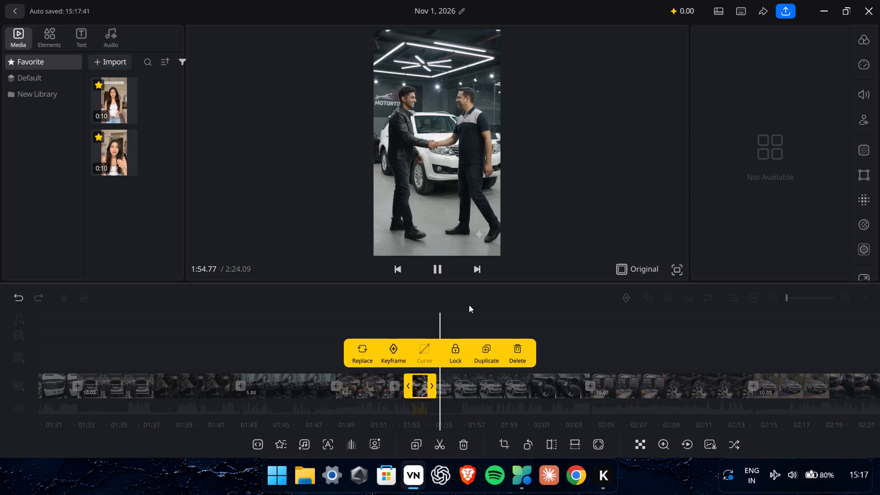
{"action": "left_click_drag", "start_coordinate": [469, 305], "coordinate": [470, 308]}
{"action": "left_click_drag", "start_coordinate": [466, 313], "coordinate": [496, 319]}
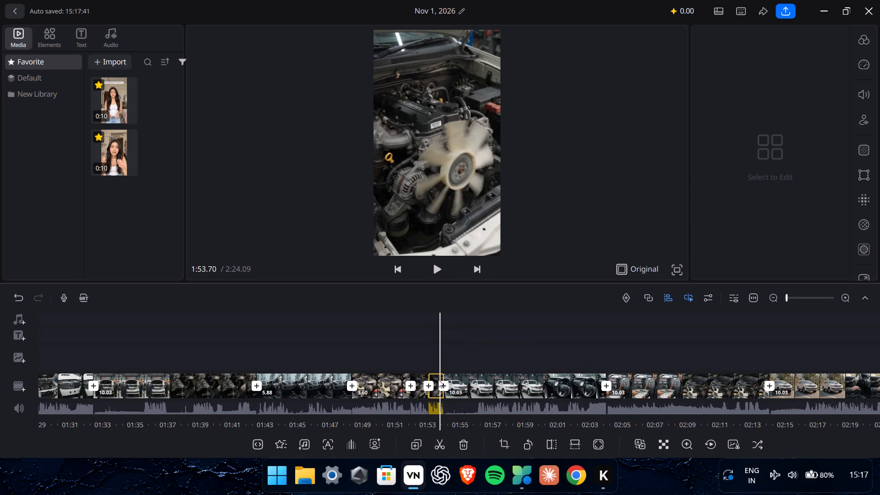
Duplicate the shortened second engine-fan clip four times in a row and start playback from the preceding ignition shot.
{"action": "left_click", "coordinate": [436, 376]}
{"action": "left_click", "coordinate": [479, 353]}
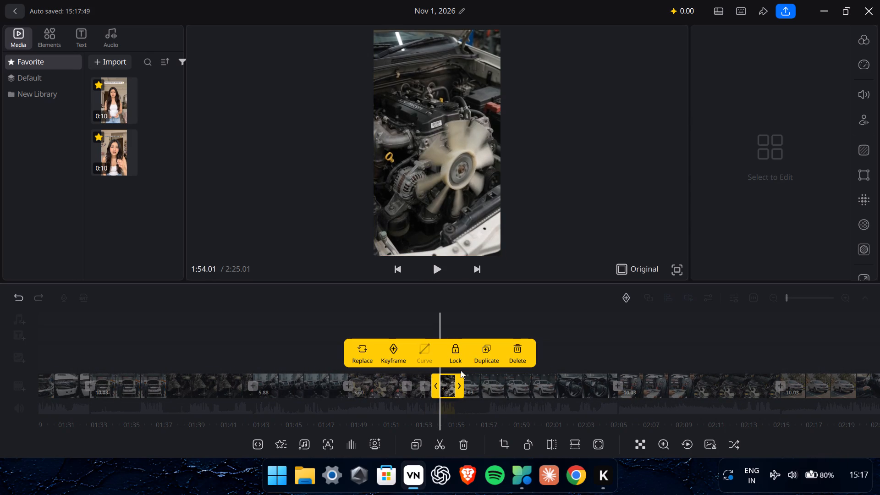
{"action": "left_click", "coordinate": [484, 351]}
{"action": "left_click", "coordinate": [484, 351]}
{"action": "left_click", "coordinate": [484, 351]}
{"action": "left_click_drag", "start_coordinate": [461, 319], "coordinate": [578, 311]}
{"action": "left_click", "coordinate": [440, 270]}
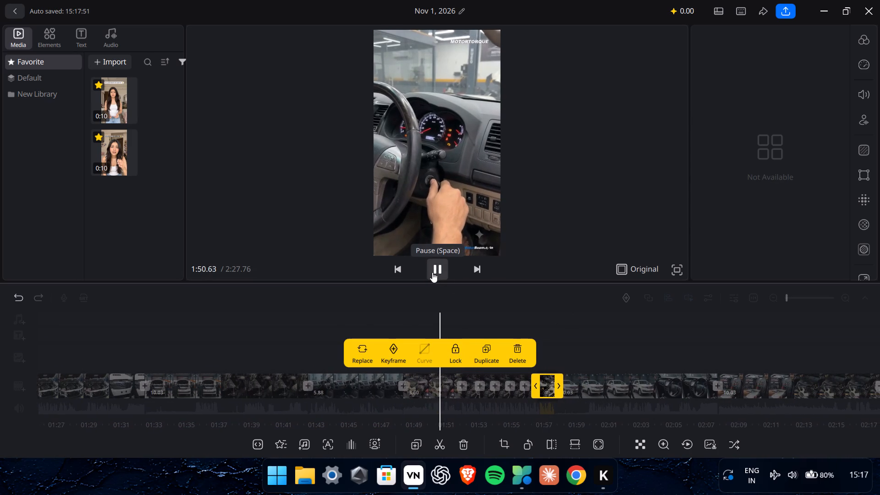
{"action": "left_click_drag", "start_coordinate": [432, 272], "coordinate": [432, 277]}
Switch to Google Chrome and search Google for "engine start cold start of fortuyner".
{"action": "left_click", "coordinate": [575, 467]}
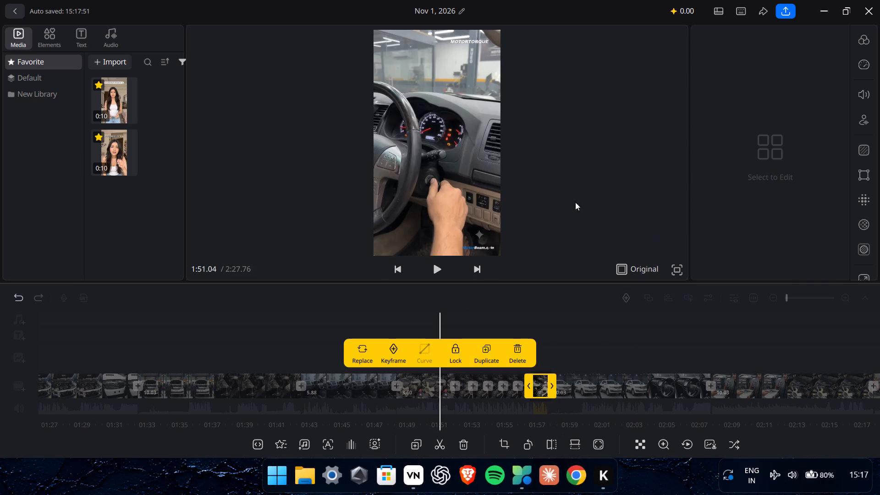
{"action": "left_click", "coordinate": [600, 233]}
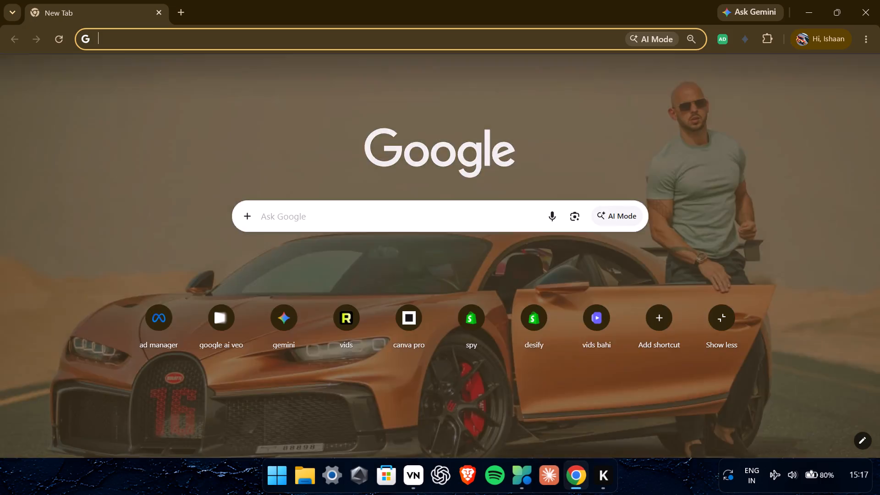
{"action": "left_click", "coordinate": [472, 227]}
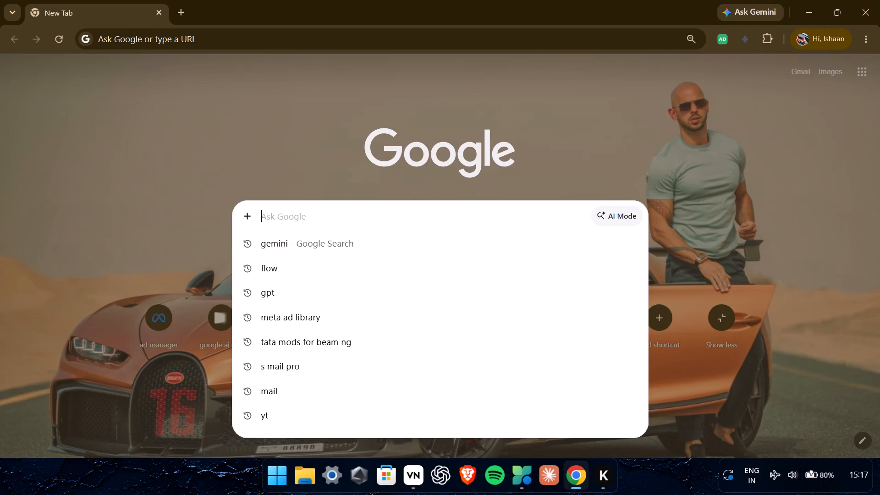
{"action": "type", "text": "engine start ci"}
{"action": "key", "text": "BackSpace"}
{"action": "type", "text": "old start of fortuyner"}
{"action": "key", "text": "Return"}
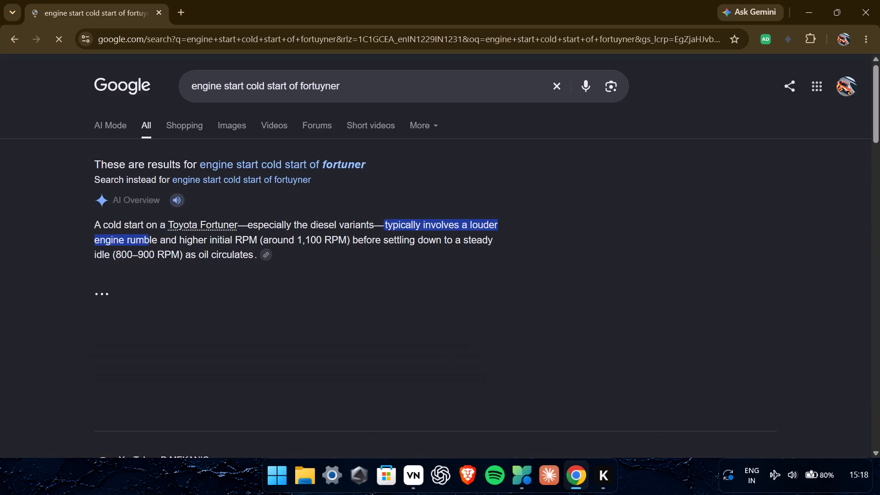
Look through the cold-start search results, open the tec2000.com article on cold engine starting problems, and return to the results.
{"action": "scroll", "coordinate": [351, 181], "scroll_direction": "down", "scroll_amount": 4}
{"action": "scroll", "coordinate": [289, 247], "scroll_direction": "down", "scroll_amount": 7}
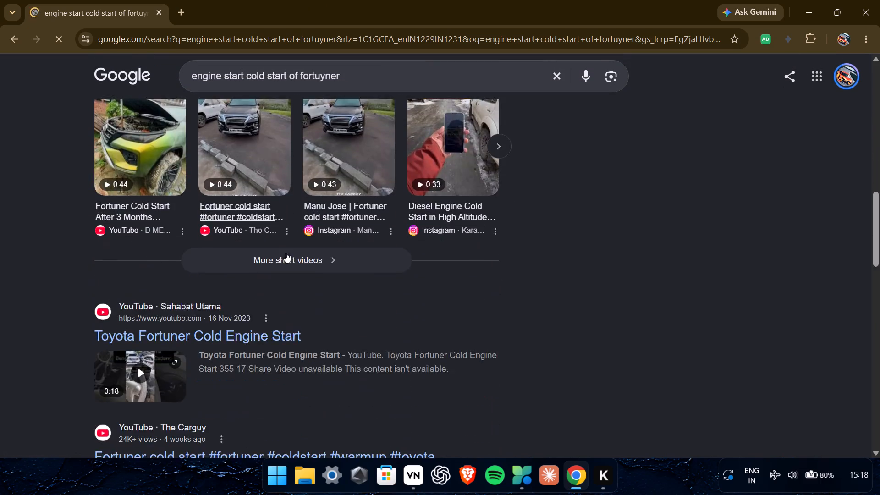
{"action": "scroll", "coordinate": [279, 255], "scroll_direction": "down", "scroll_amount": 4}
{"action": "scroll", "coordinate": [234, 269], "scroll_direction": "down", "scroll_amount": 7}
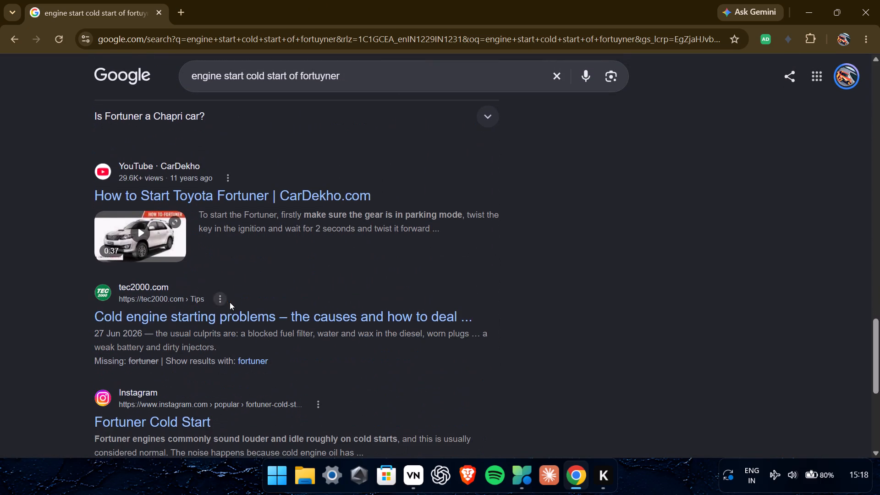
{"action": "left_click", "coordinate": [212, 318]}
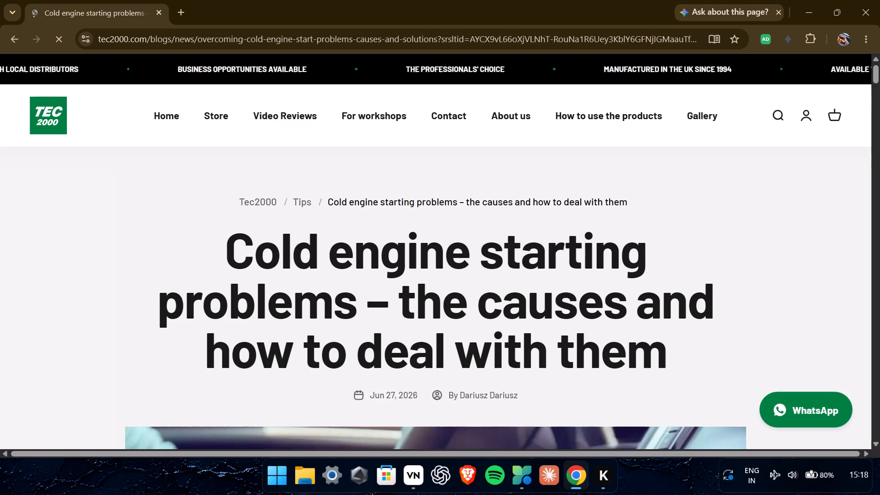
{"action": "left_click_drag", "start_coordinate": [0, 494], "coordinate": [61, 325]}
{"action": "left_click", "coordinate": [0, 359]}
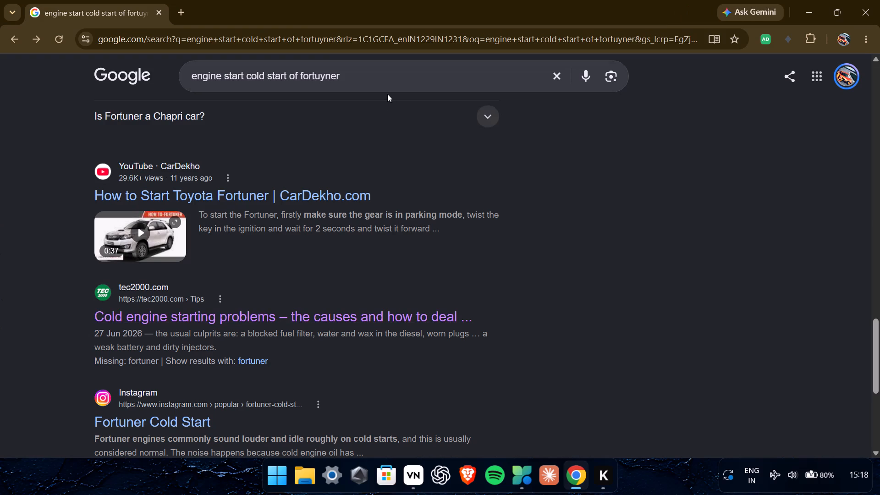
Add "sound" to the Fortuner cold-start search and look through the results for engine-start videos.
{"action": "left_click", "coordinate": [378, 80]}
{"action": "key", "text": "space"}
{"action": "type", "text": "sound"}
{"action": "key", "text": "Return"}
{"action": "scroll", "coordinate": [666, 324], "scroll_direction": "down", "scroll_amount": 4}
{"action": "scroll", "coordinate": [347, 227], "scroll_direction": "down", "scroll_amount": 3}
{"action": "scroll", "coordinate": [297, 197], "scroll_direction": "down", "scroll_amount": 9}
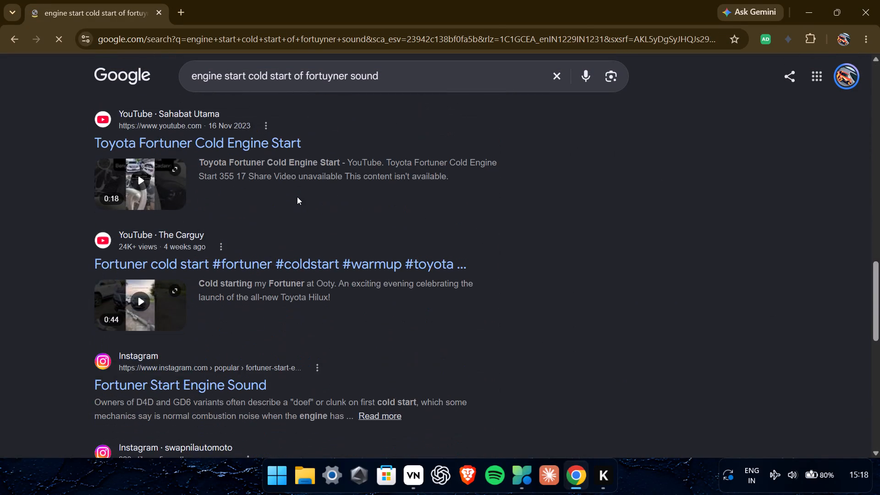
{"action": "scroll", "coordinate": [297, 197], "scroll_direction": "down", "scroll_amount": 3}
{"action": "scroll", "coordinate": [238, 197], "scroll_direction": "down", "scroll_amount": 5}
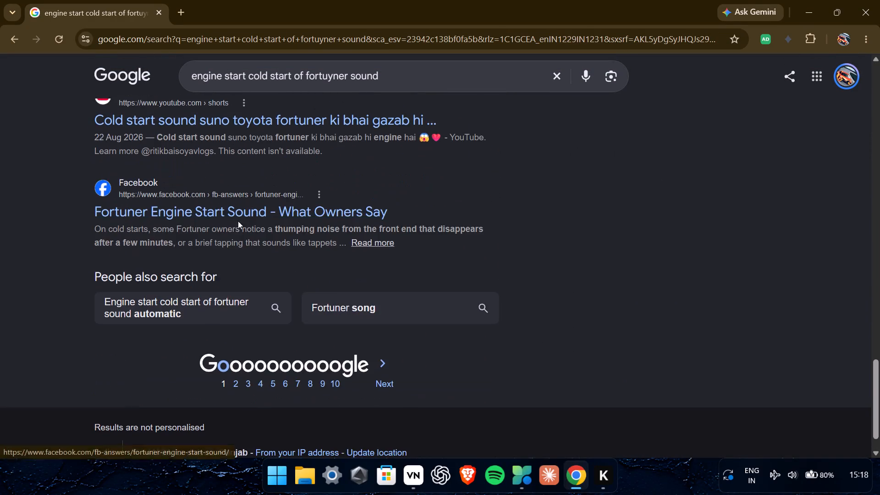
{"action": "scroll", "coordinate": [238, 221], "scroll_direction": "up", "scroll_amount": 18}
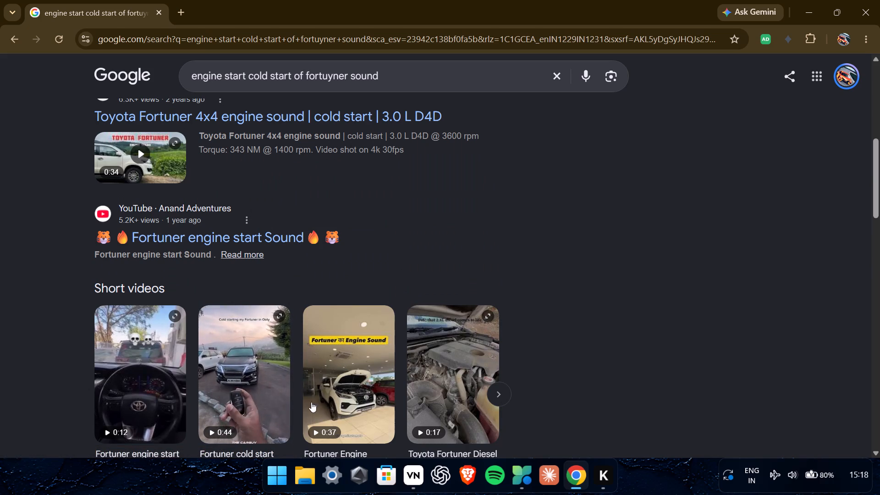
Play the short video "Toyota Fortuner Diesel Engine Start" from the results to hear its engine sound.
{"action": "left_click", "coordinate": [423, 407]}
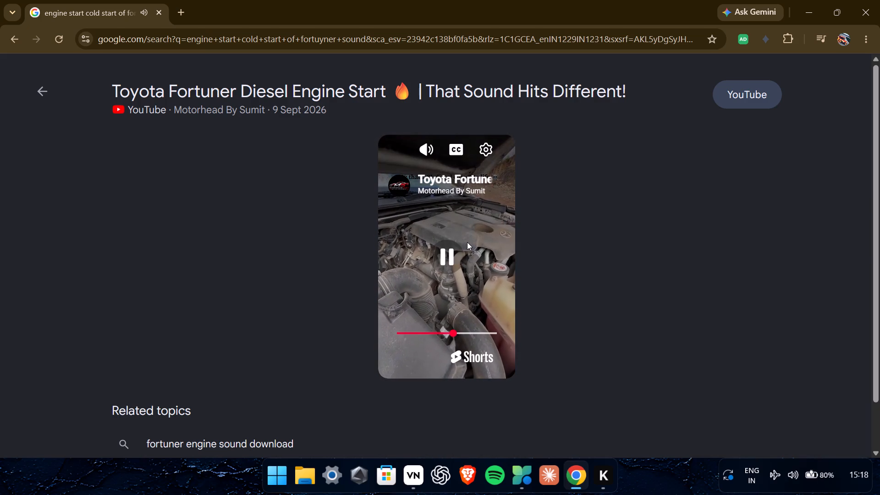
{"action": "left_click", "coordinate": [445, 260]}
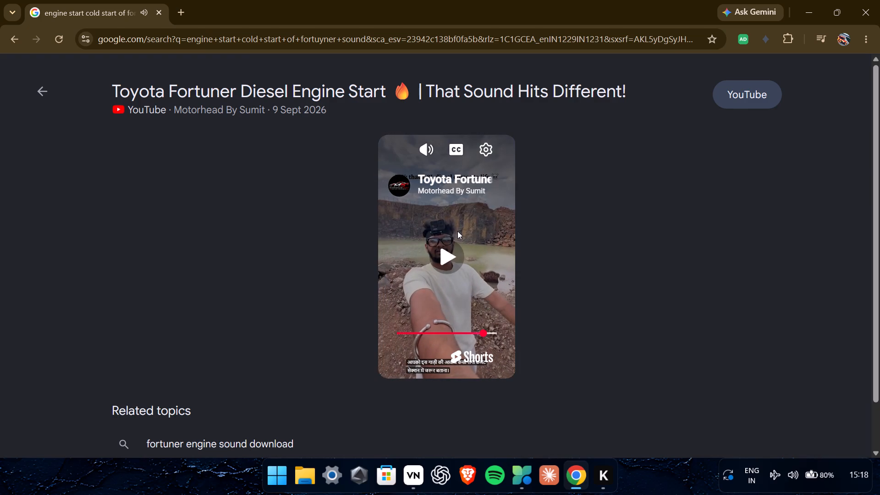
{"action": "right_click", "coordinate": [457, 231]}
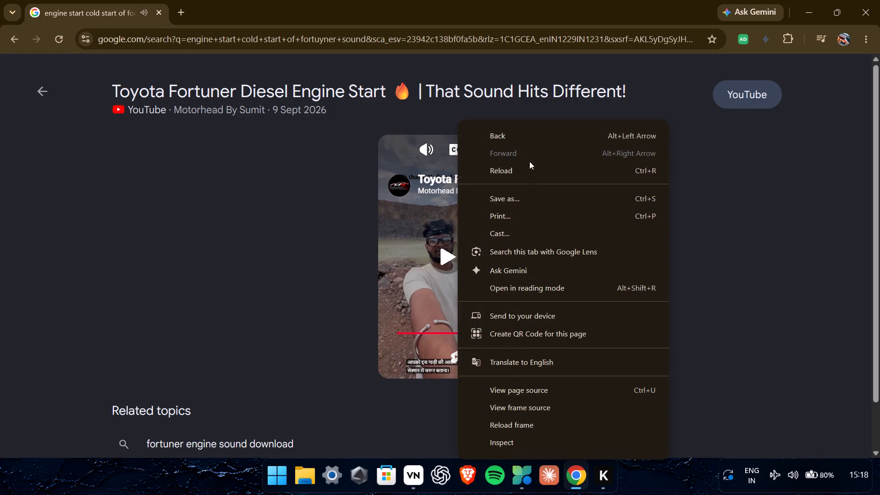
{"action": "left_click", "coordinate": [433, 297]}
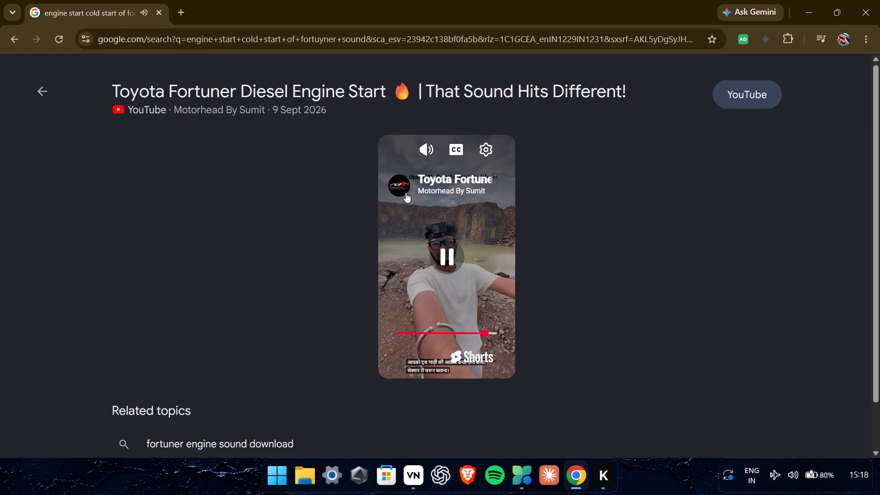
Open the Toyota Fortuner Diesel Engine Start short on YouTube, copy its share link, close it and return to the search results.
{"action": "left_click", "coordinate": [440, 181]}
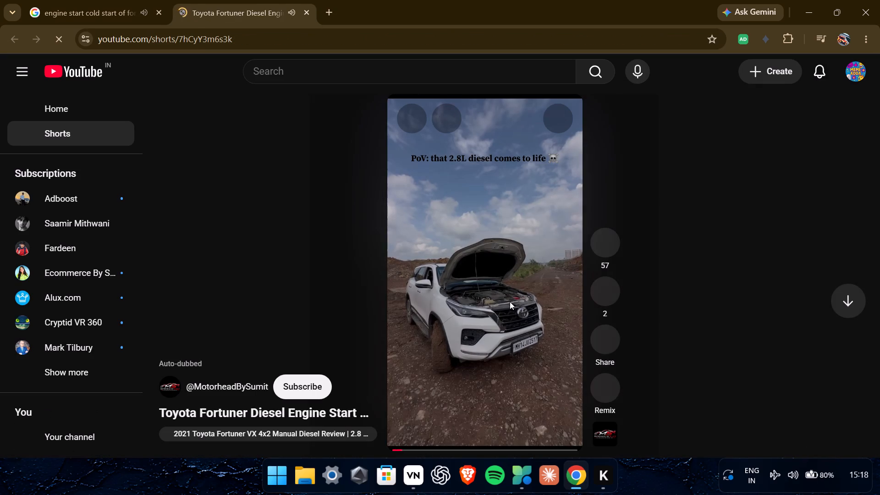
{"action": "left_click", "coordinate": [605, 341]}
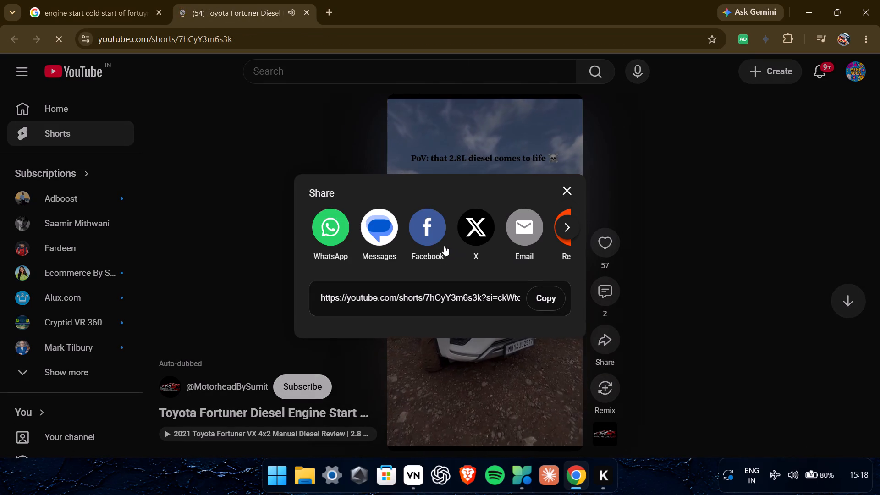
{"action": "left_click", "coordinate": [543, 298]}
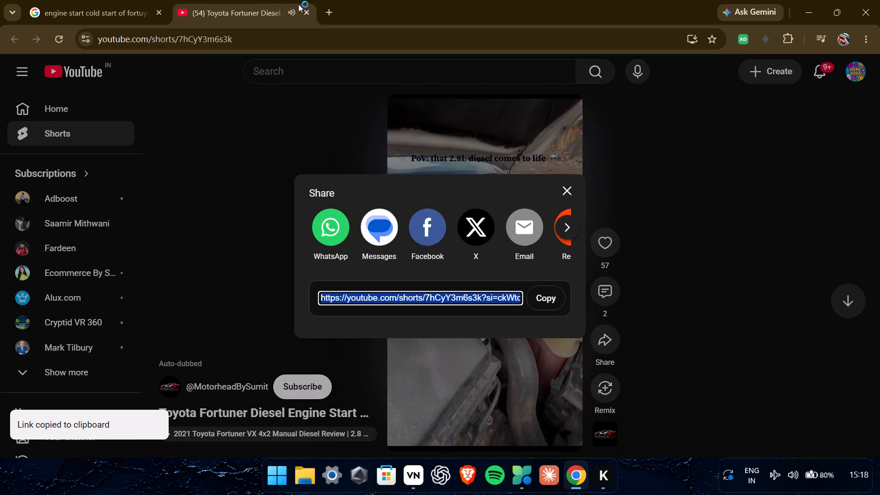
{"action": "left_click", "coordinate": [306, 11]}
{"action": "left_click", "coordinate": [49, 88]}
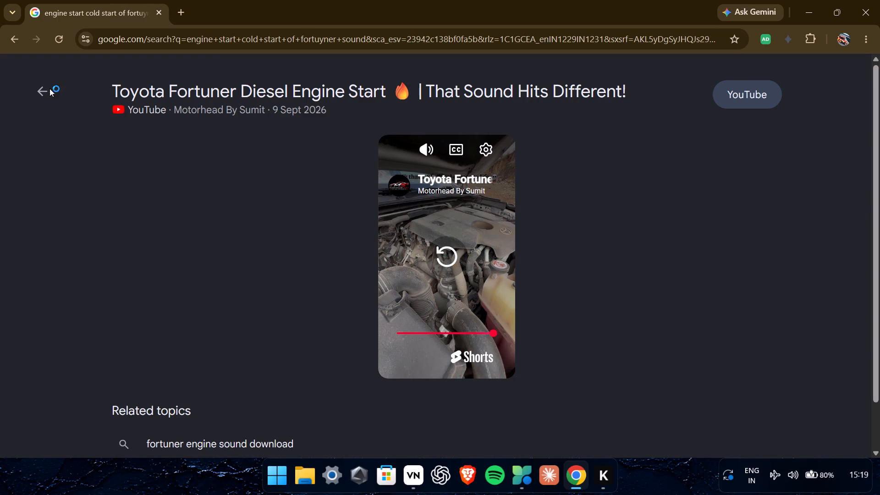
Change the Google search to "engine start cold start fortuner".
{"action": "scroll", "coordinate": [332, 191], "scroll_direction": "up", "scroll_amount": 12}
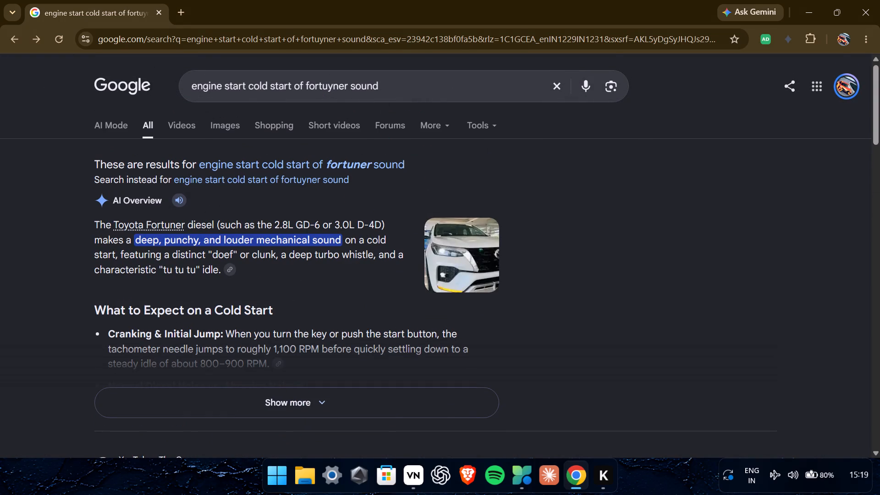
{"action": "left_click", "coordinate": [412, 84]}
{"action": "key", "text": "BackSpace"}
{"action": "key", "text": "BackSpace"}
{"action": "key", "text": "BackSpace"}
{"action": "key", "text": "BackSpace"}
{"action": "key", "text": "BackSpace"}
{"action": "key", "text": "BackSpace"}
{"action": "key", "text": "BackSpace"}
{"action": "key", "text": "BackSpace"}
{"action": "key", "text": "BackSpace"}
{"action": "key", "text": "BackSpace"}
{"action": "key", "text": "BackSpace"}
{"action": "key", "text": "BackSpace"}
{"action": "key", "text": "BackSpace"}
{"action": "key", "text": "BackSpace"}
{"action": "key", "text": "BackSpace"}
{"action": "key", "text": "BackSpace"}
{"action": "key", "text": "BackSpace"}
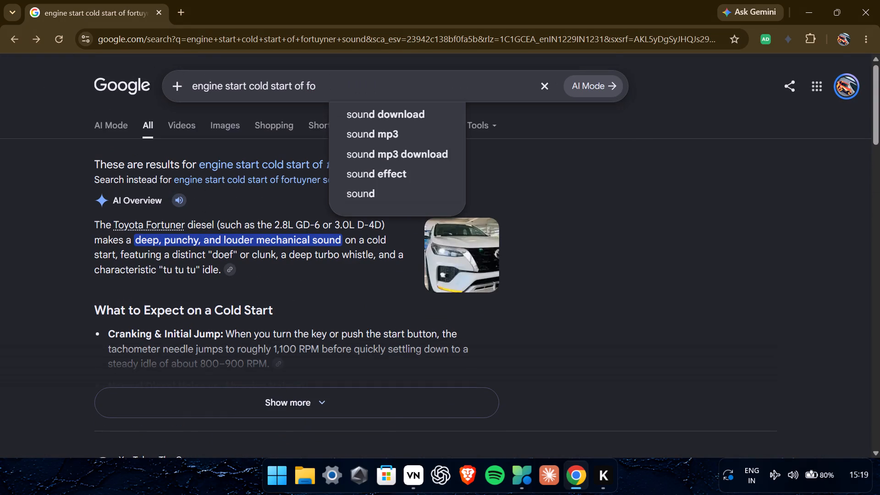
{"action": "key", "text": "BackSpace"}
{"action": "type", "text": "fortuner"}
{"action": "key", "text": "Return"}
Play the short "Fortuner Cold Start After 3 Months", skip ahead in it, and return to look further through the results.
{"action": "scroll", "coordinate": [227, 342], "scroll_direction": "down", "scroll_amount": 4}
{"action": "left_click", "coordinate": [141, 258]}
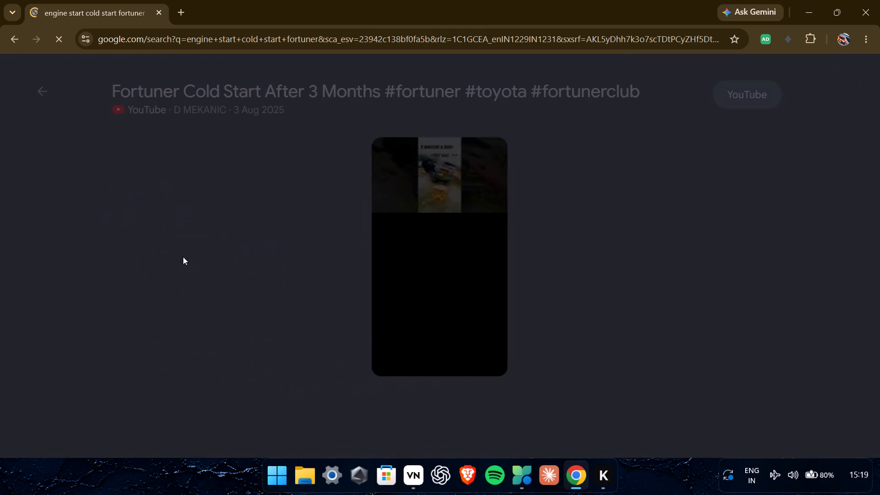
{"action": "left_click", "coordinate": [424, 334]}
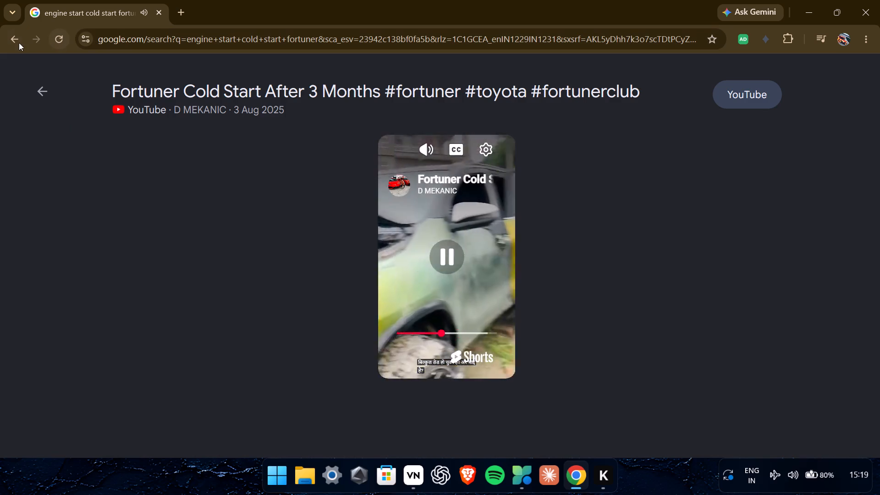
{"action": "left_click", "coordinate": [44, 92]}
{"action": "scroll", "coordinate": [168, 234], "scroll_direction": "down", "scroll_amount": 5}
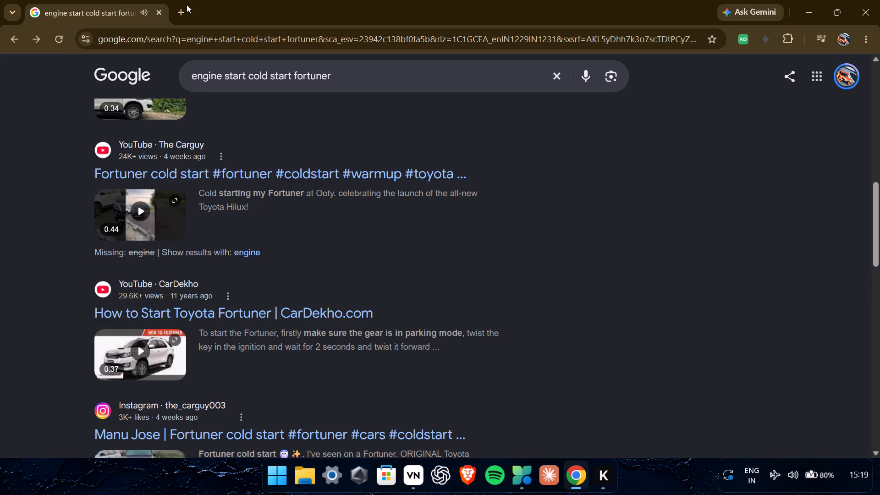
Search Google in a new tab for "url yt vid audio downlaod" and open the Y2Mate YouTube to MP3 converter.
{"action": "left_click", "coordinate": [183, 7]}
{"action": "left_click", "coordinate": [159, 11]}
{"action": "left_click", "coordinate": [346, 199]}
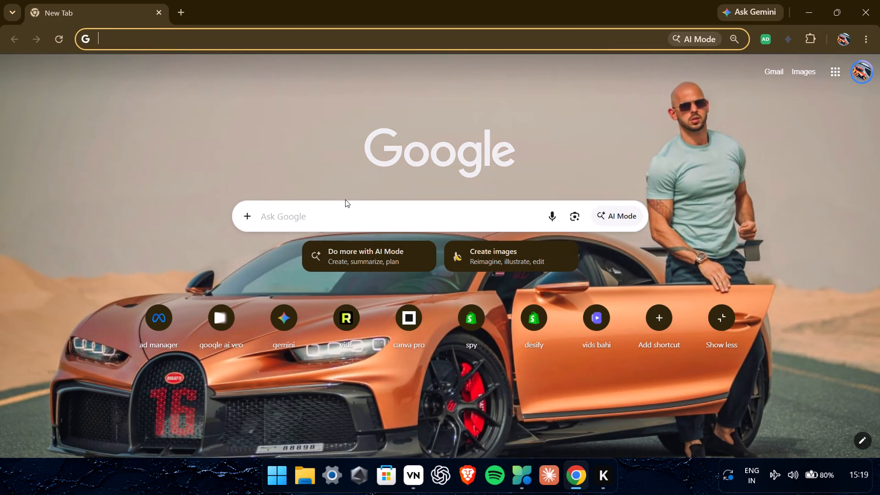
{"action": "left_click", "coordinate": [342, 213]}
{"action": "type", "text": "url yt vid"}
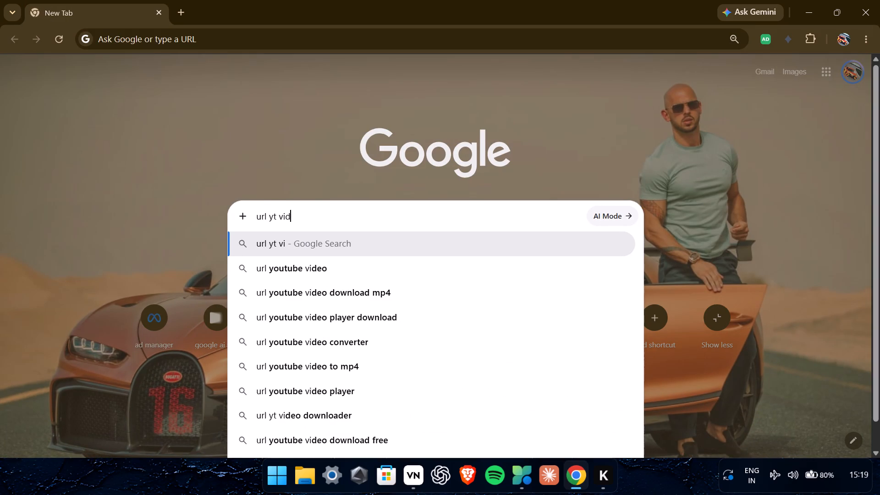
{"action": "key", "text": "space"}
{"action": "type", "text": "audio downlaod"}
{"action": "key", "text": "Return"}
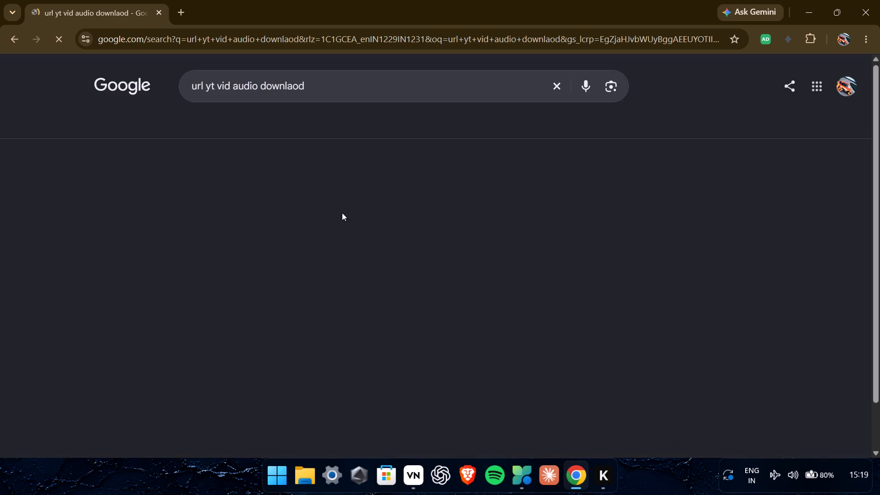
{"action": "scroll", "coordinate": [208, 304], "scroll_direction": "down", "scroll_amount": 4}
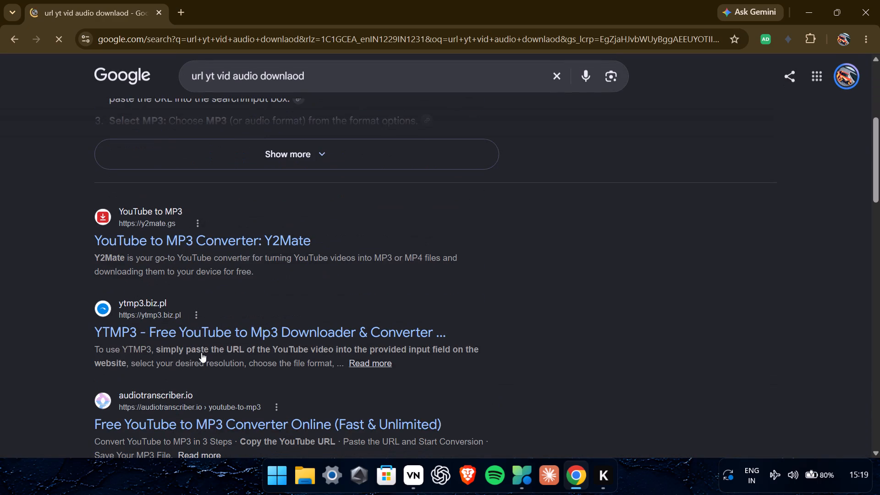
{"action": "left_click", "coordinate": [206, 243]}
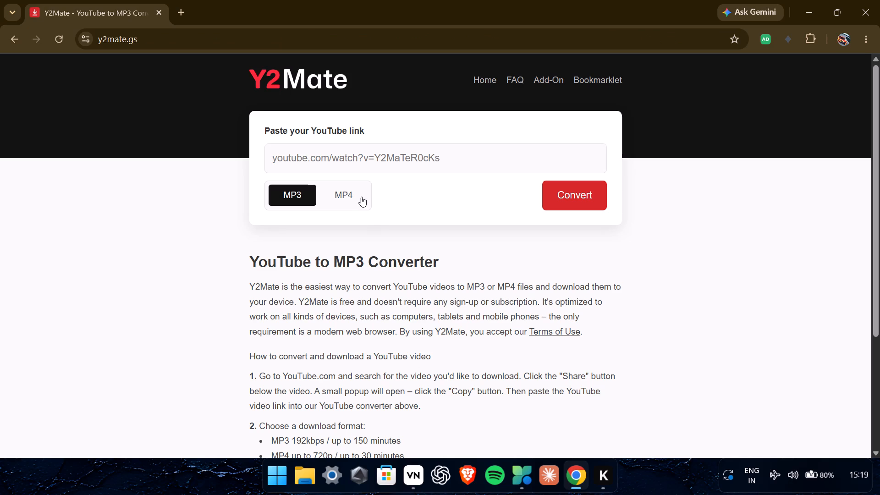
Convert the copied Toyota Fortuner Diesel Engine Start short link to MP3, download it, and close the ad and converter pages.
{"action": "key", "text": "ctrl+v"}
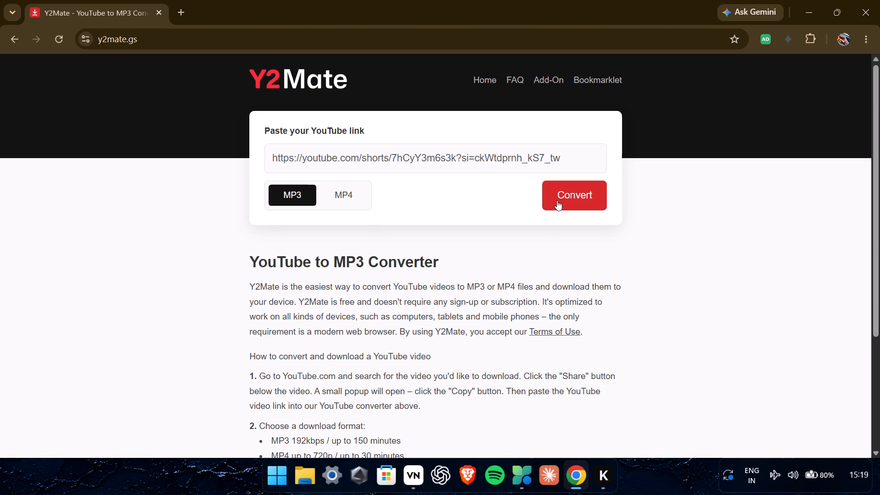
{"action": "left_click", "coordinate": [560, 199]}
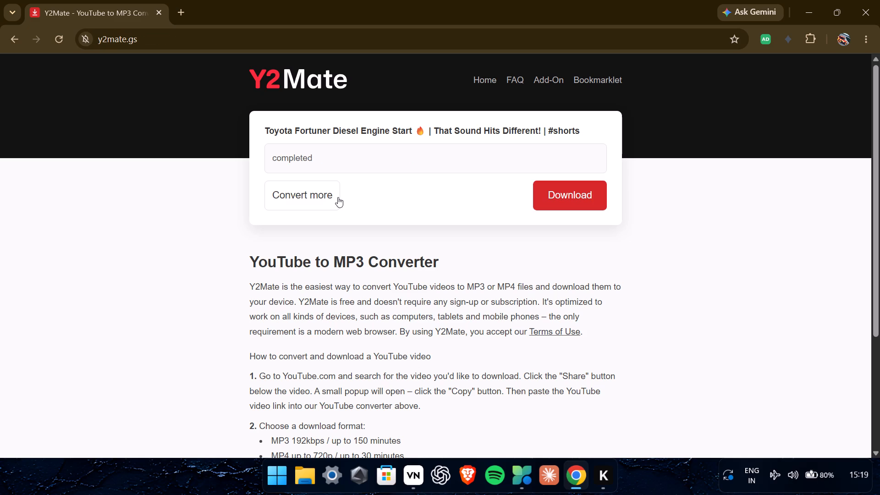
{"action": "left_click", "coordinate": [555, 189]}
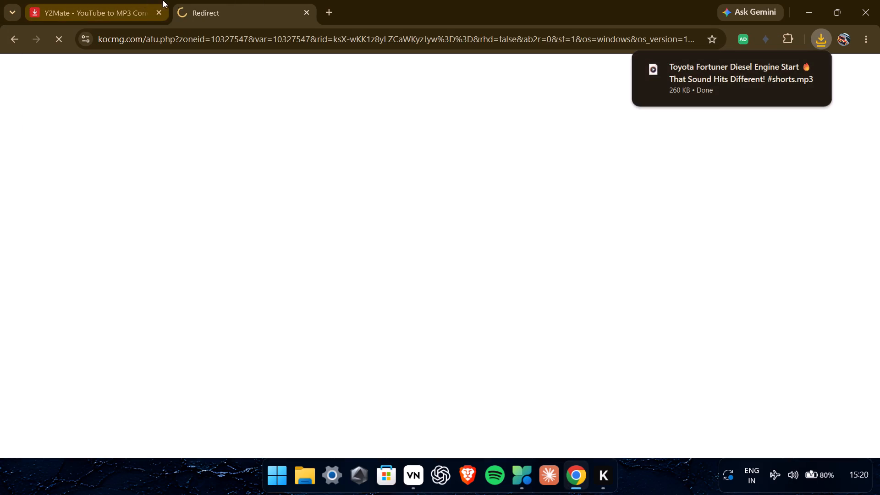
{"action": "left_click", "coordinate": [304, 17]}
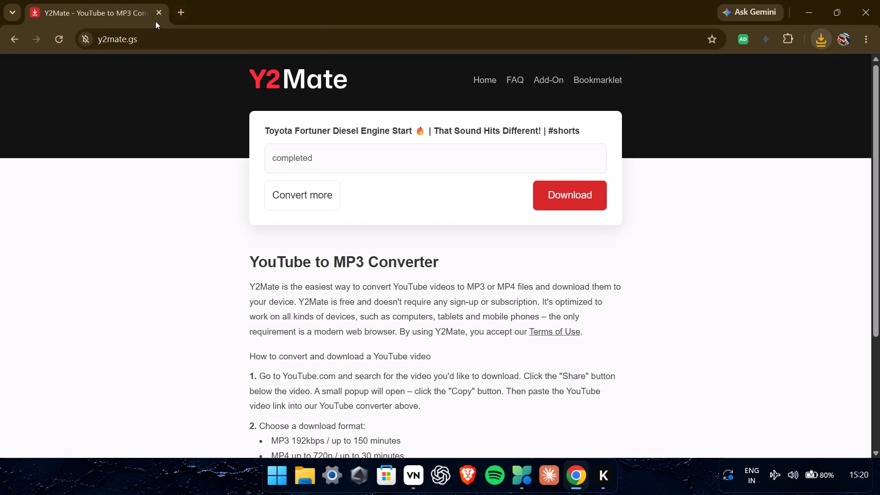
{"action": "left_click", "coordinate": [162, 16]}
Place the Toyota Fortuner Diesel Engine Start MP3 from Chrome's download history onto the VN audio track at about 1:57.
{"action": "left_click", "coordinate": [568, 466]}
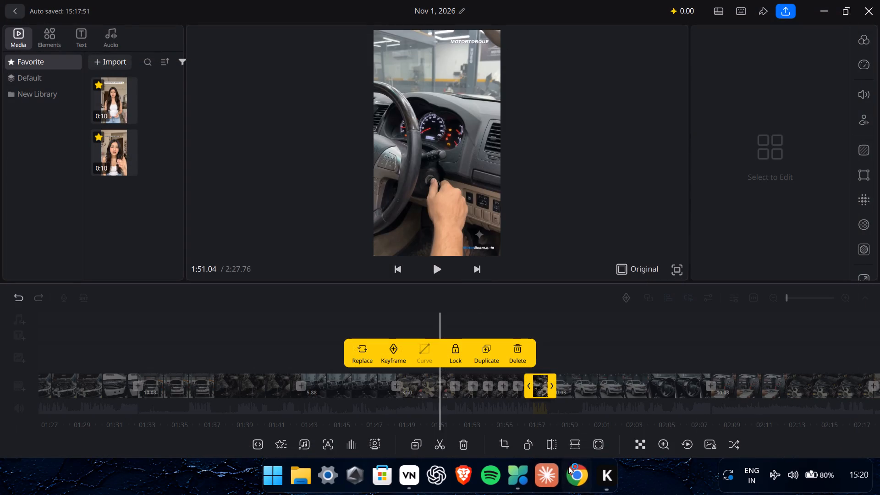
{"action": "left_click", "coordinate": [603, 208]}
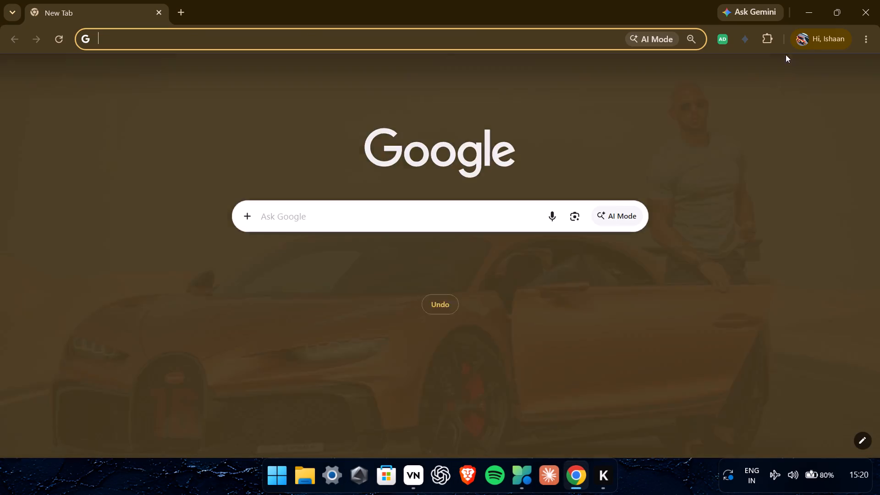
{"action": "left_click", "coordinate": [863, 44]}
{"action": "left_click", "coordinate": [732, 187]}
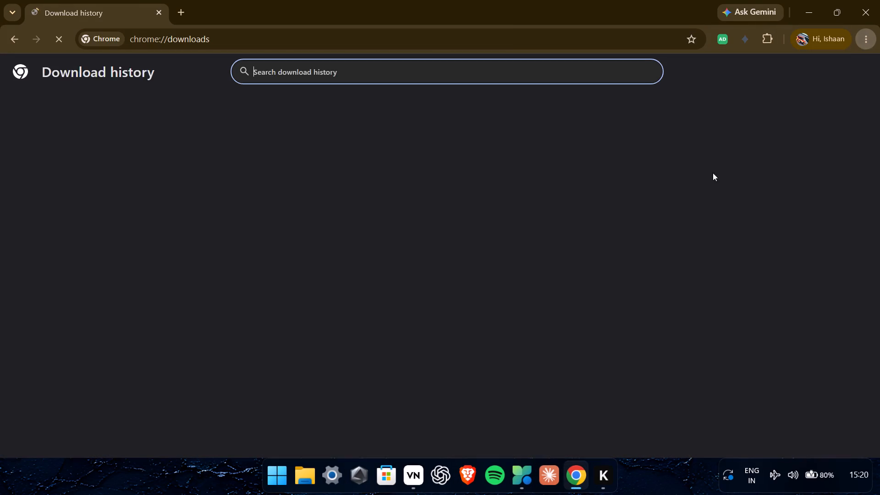
{"action": "left_click_drag", "start_coordinate": [451, 137], "coordinate": [531, 256]}
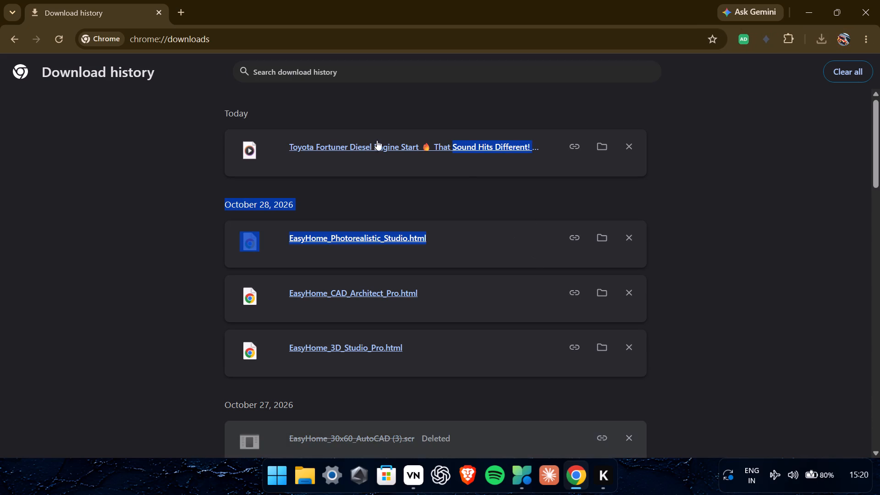
{"action": "left_click_drag", "start_coordinate": [346, 140], "coordinate": [536, 402]}
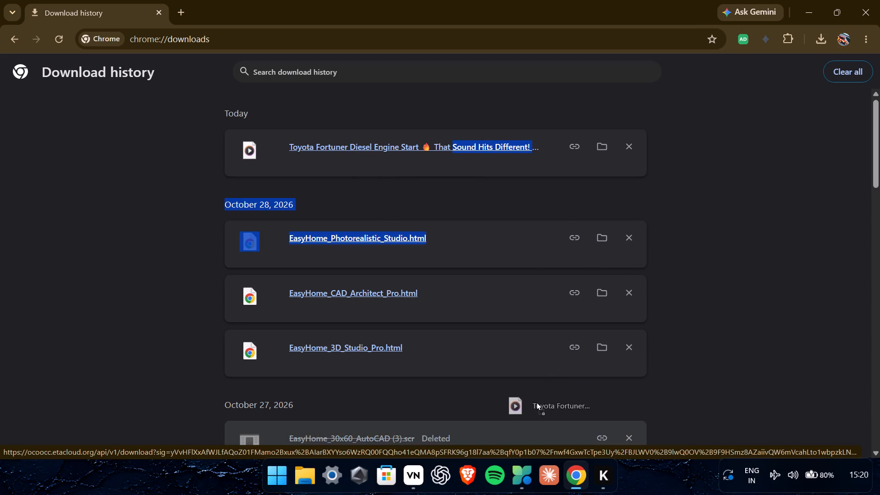
{"action": "left_click_drag", "start_coordinate": [536, 402], "coordinate": [434, 437]}
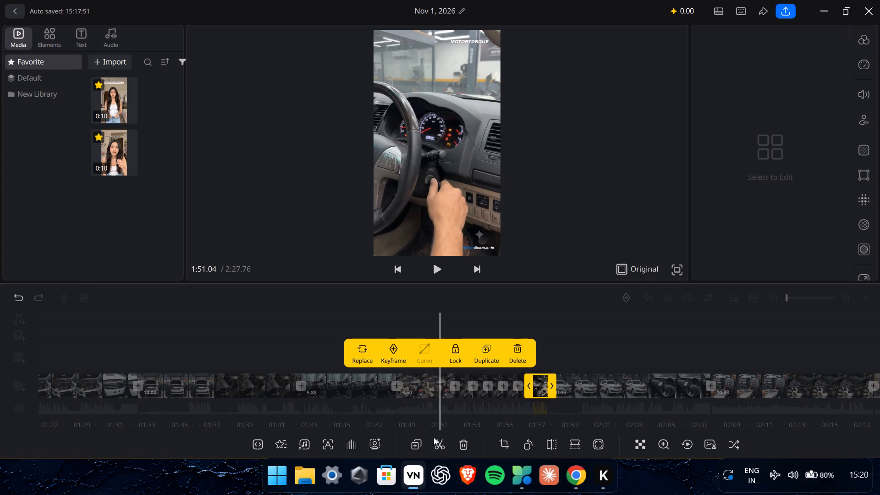
{"action": "left_click_drag", "start_coordinate": [434, 437], "coordinate": [546, 322]}
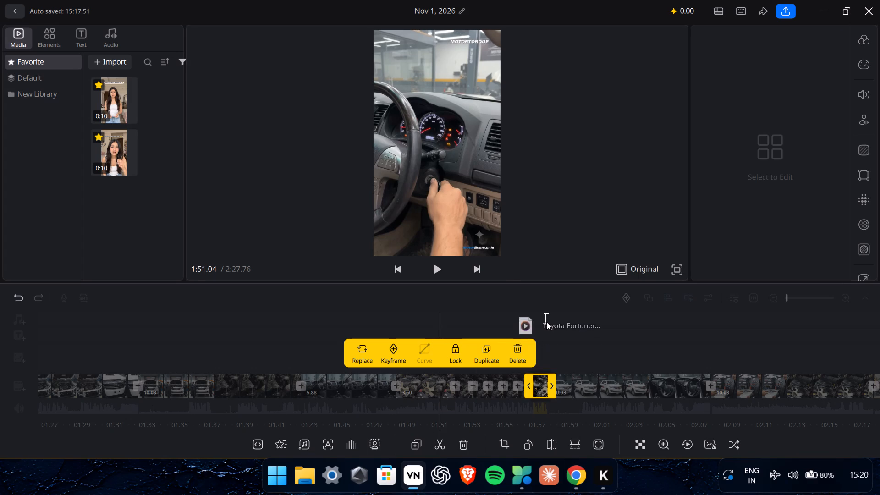
{"action": "left_click", "coordinate": [532, 336]}
Play back the Toyota Fortuner audio clip and trim about 4 seconds off its beginning.
{"action": "left_click", "coordinate": [437, 261]}
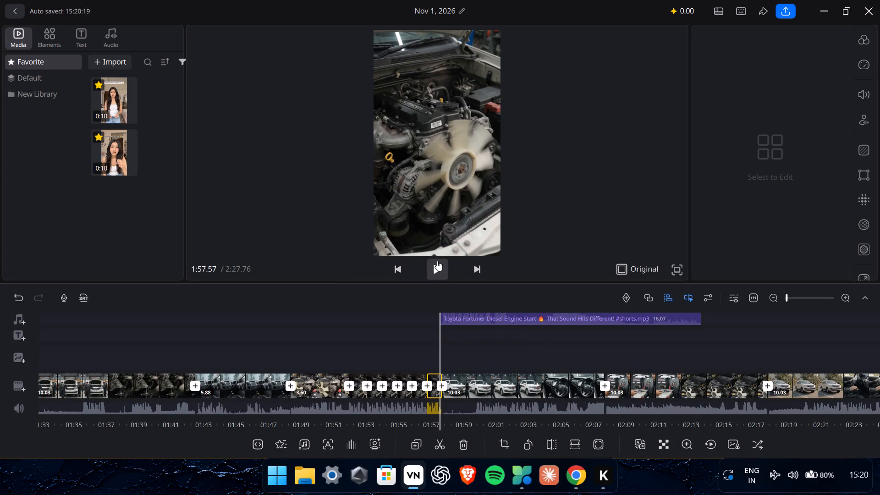
{"action": "left_click", "coordinate": [435, 262]}
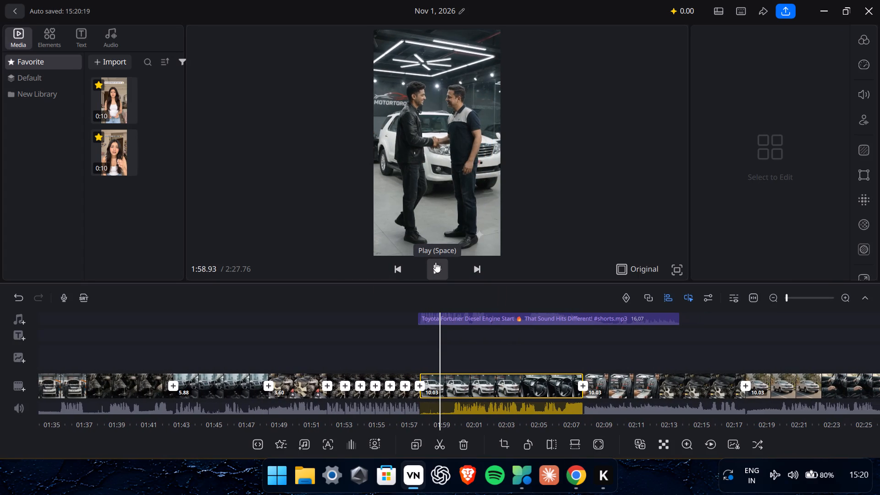
{"action": "left_click", "coordinate": [448, 317]}
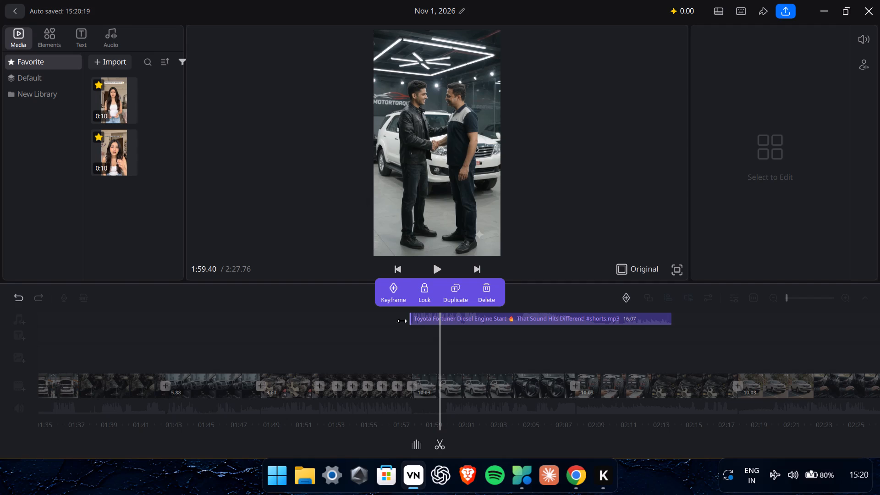
{"action": "left_click_drag", "start_coordinate": [408, 319], "coordinate": [465, 323]}
{"action": "left_click", "coordinate": [429, 267]}
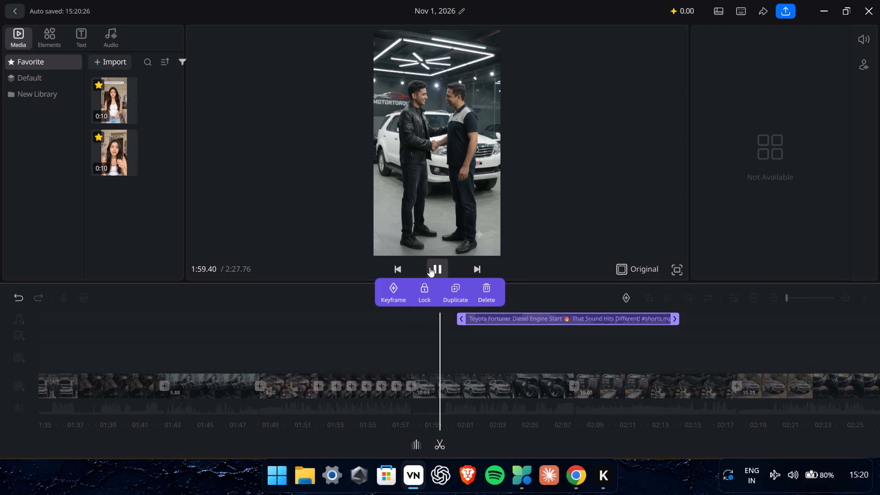
{"action": "left_click_drag", "start_coordinate": [495, 347], "coordinate": [476, 352]}
{"action": "left_click", "coordinate": [439, 275]}
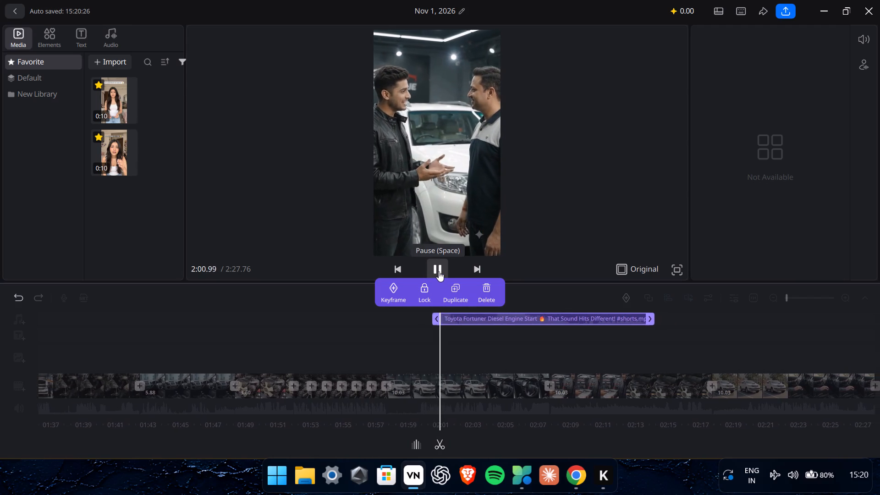
{"action": "left_click", "coordinate": [438, 269]}
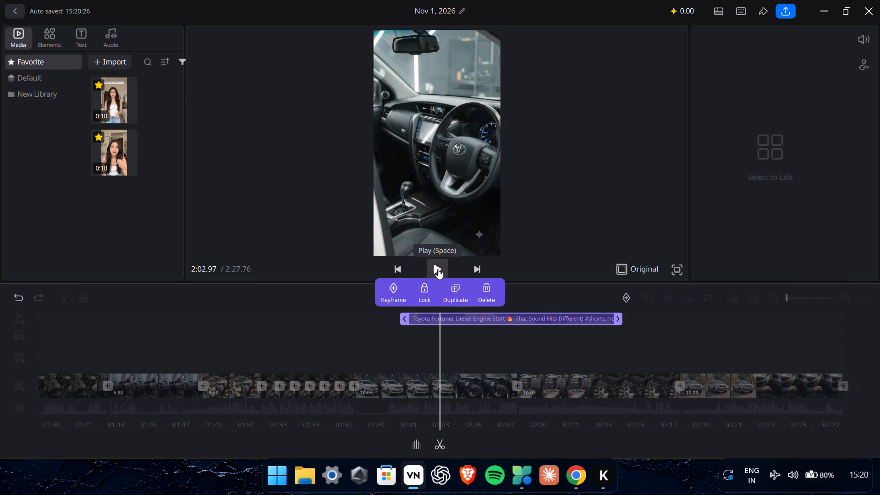
{"action": "left_click_drag", "start_coordinate": [405, 318], "coordinate": [418, 318]}
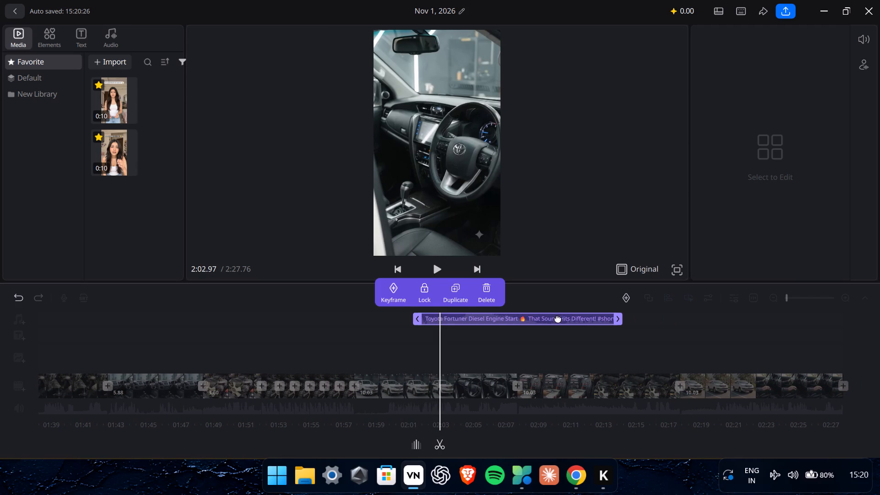
Trim the end of the Toyota Fortuner audio clip, checking by playback, to leave a segment about 1.4 seconds long.
{"action": "left_click_drag", "start_coordinate": [617, 319], "coordinate": [462, 342]}
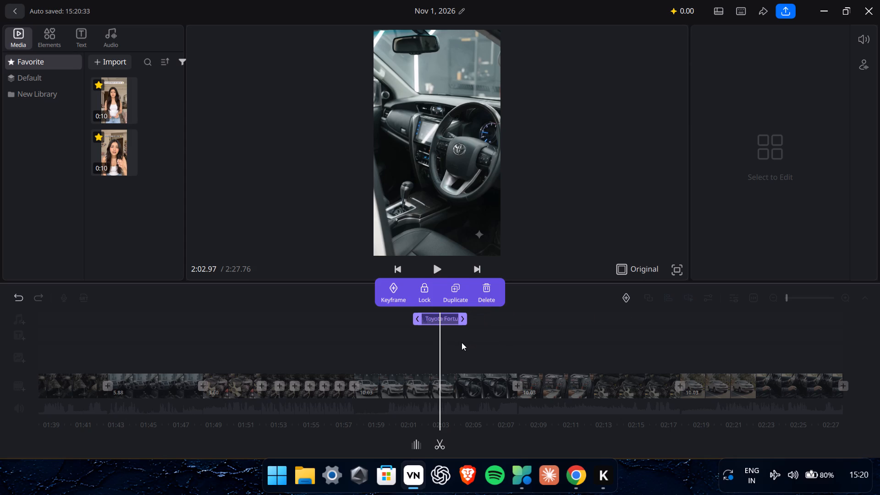
{"action": "left_click_drag", "start_coordinate": [479, 342], "coordinate": [510, 342]}
{"action": "left_click", "coordinate": [438, 270]}
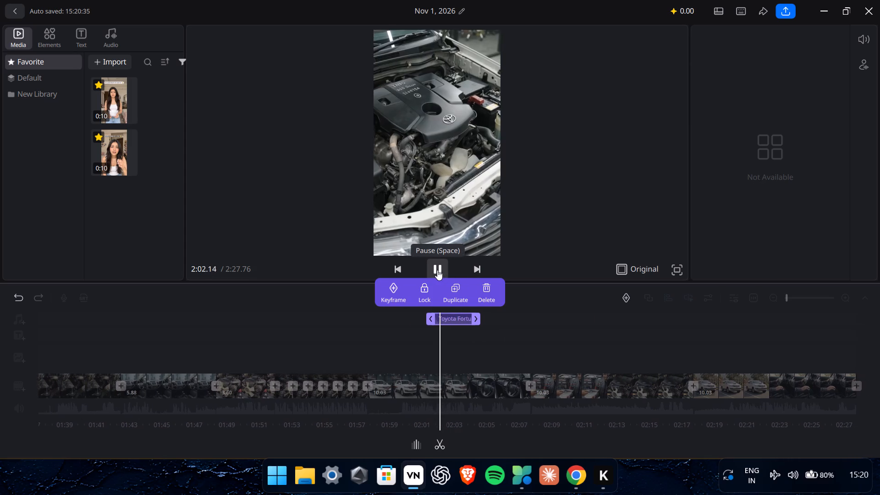
{"action": "left_click", "coordinate": [437, 270]}
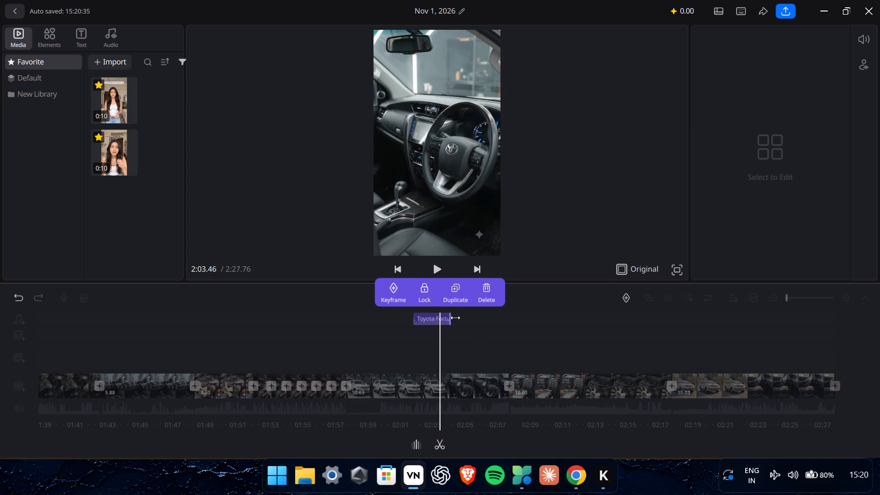
{"action": "left_click_drag", "start_coordinate": [453, 318], "coordinate": [440, 319]}
{"action": "left_click_drag", "start_coordinate": [485, 337], "coordinate": [496, 339]}
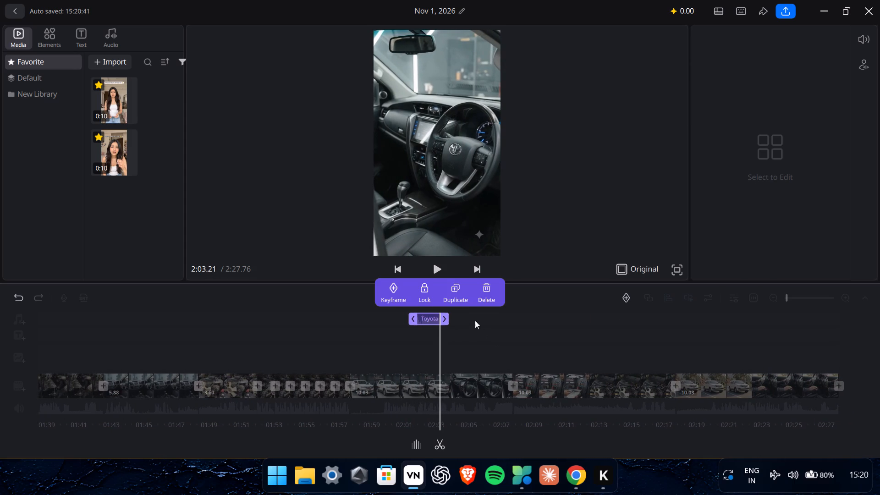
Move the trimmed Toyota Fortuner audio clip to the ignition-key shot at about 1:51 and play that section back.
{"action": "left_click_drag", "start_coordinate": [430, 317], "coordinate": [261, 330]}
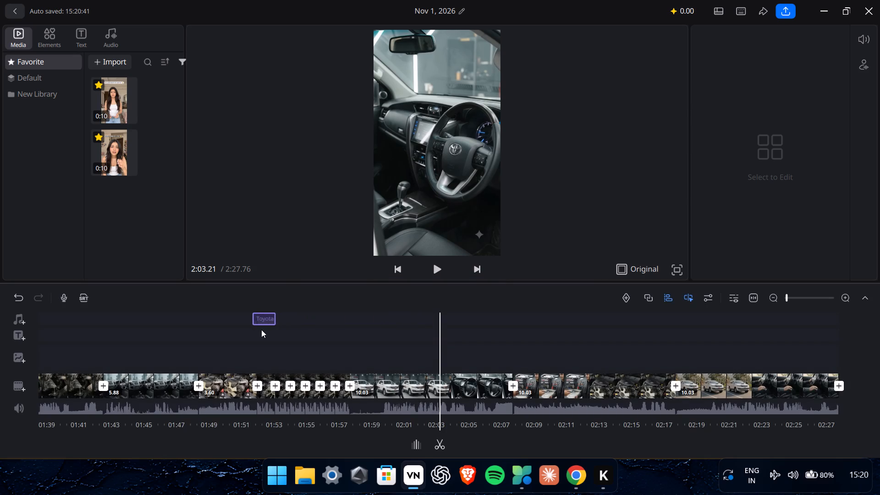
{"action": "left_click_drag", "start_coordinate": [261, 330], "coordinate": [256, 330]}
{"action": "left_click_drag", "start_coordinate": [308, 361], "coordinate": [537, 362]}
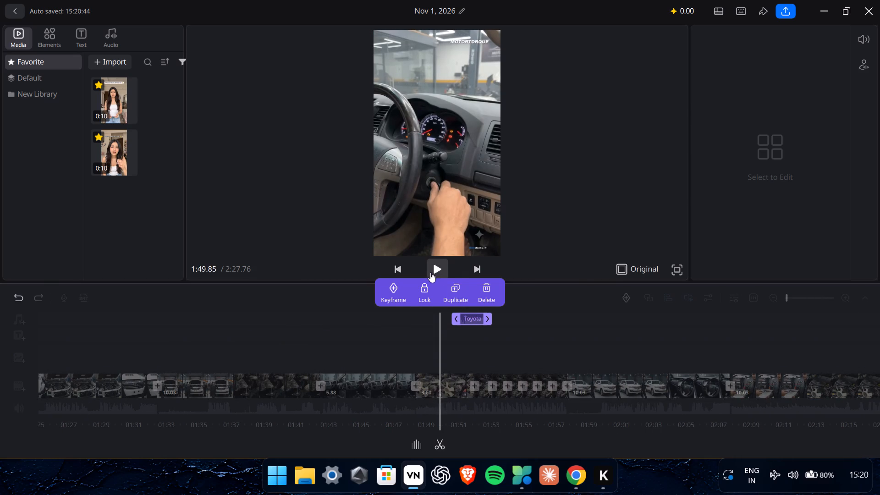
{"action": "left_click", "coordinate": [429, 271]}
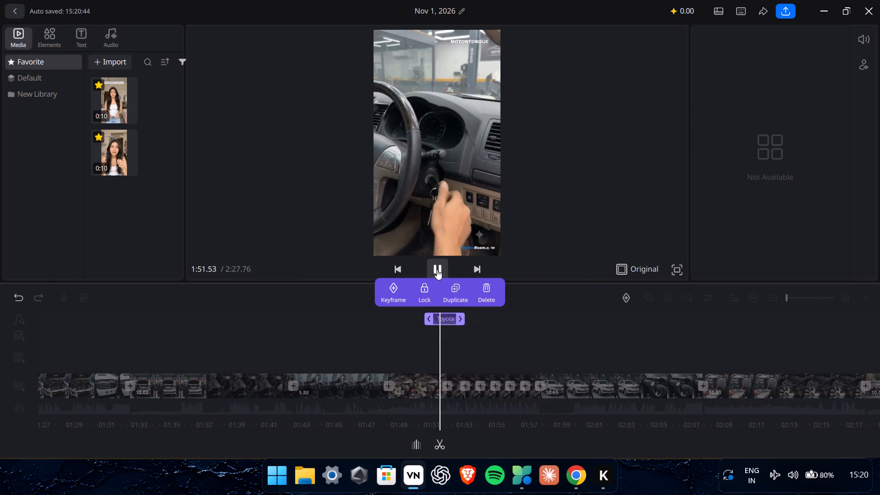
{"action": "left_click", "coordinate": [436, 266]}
Play the video from about 1:42 and move the Toyota Fortuner audio clip to the spinning engine-fan shot at about 1:47.
{"action": "left_click_drag", "start_coordinate": [425, 345], "coordinate": [435, 349]}
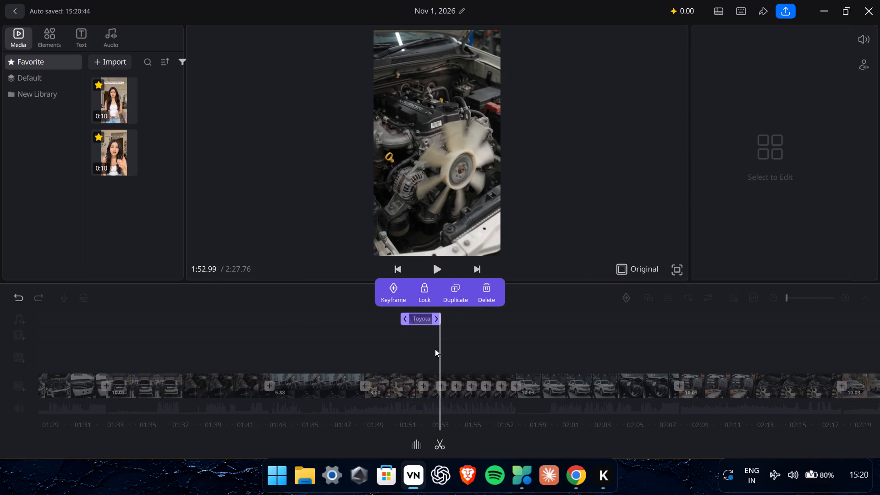
{"action": "left_click_drag", "start_coordinate": [435, 349], "coordinate": [600, 357]}
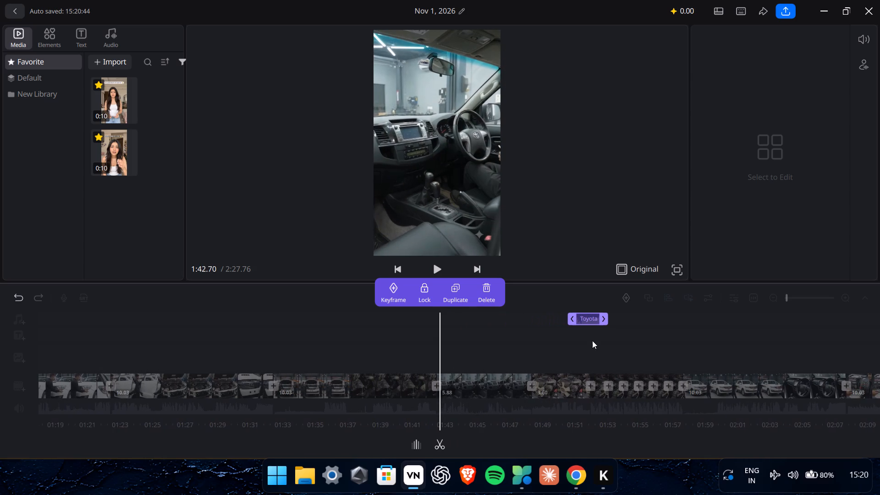
{"action": "left_click", "coordinate": [434, 272]}
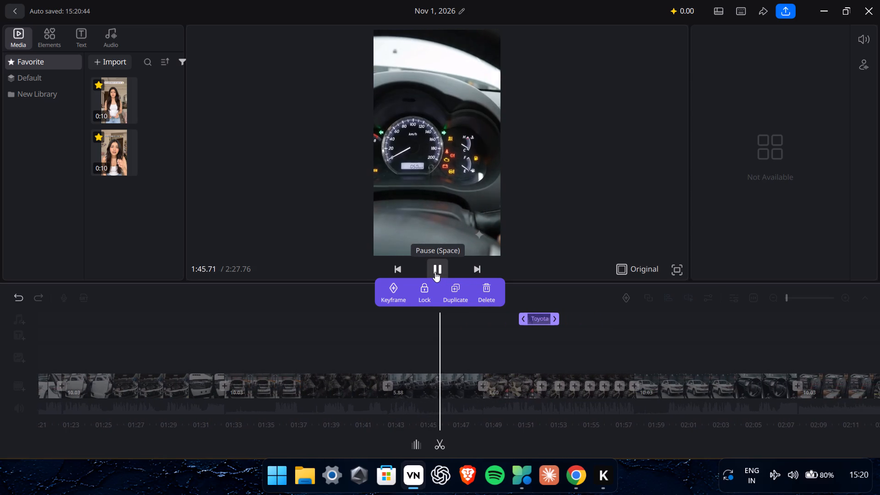
{"action": "left_click", "coordinate": [435, 272]}
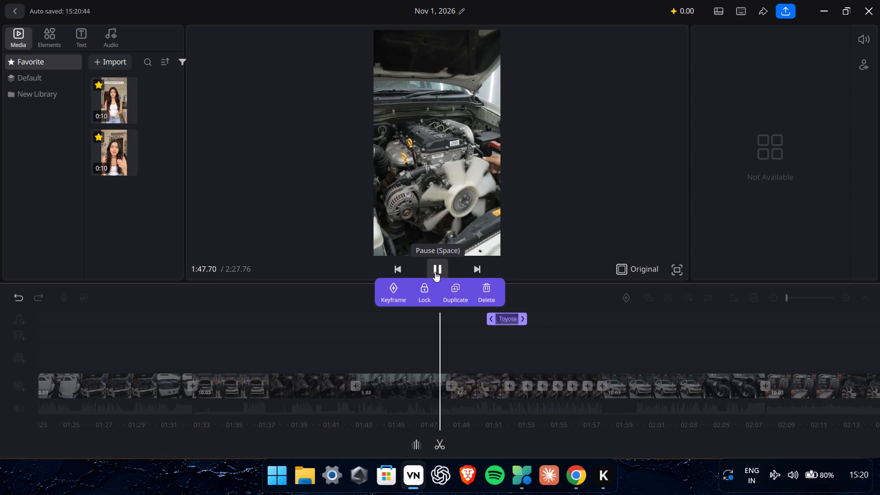
{"action": "left_click_drag", "start_coordinate": [512, 317], "coordinate": [455, 330]}
{"action": "left_click_drag", "start_coordinate": [459, 345], "coordinate": [462, 346]}
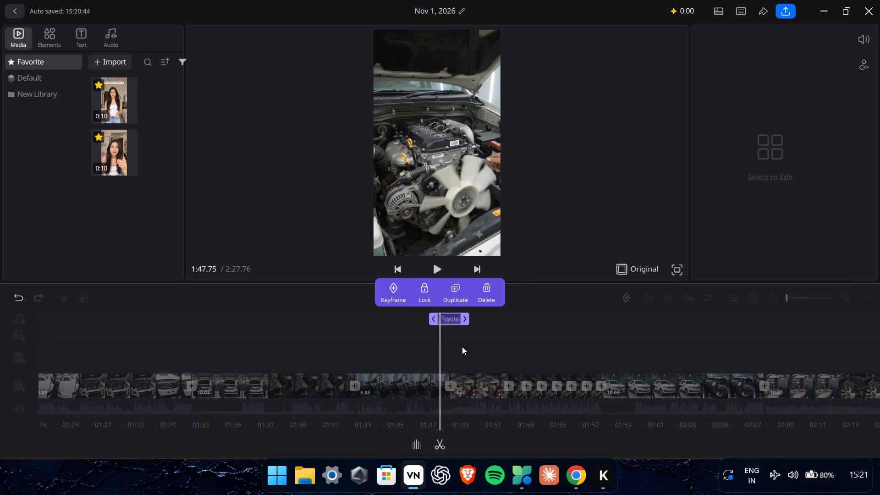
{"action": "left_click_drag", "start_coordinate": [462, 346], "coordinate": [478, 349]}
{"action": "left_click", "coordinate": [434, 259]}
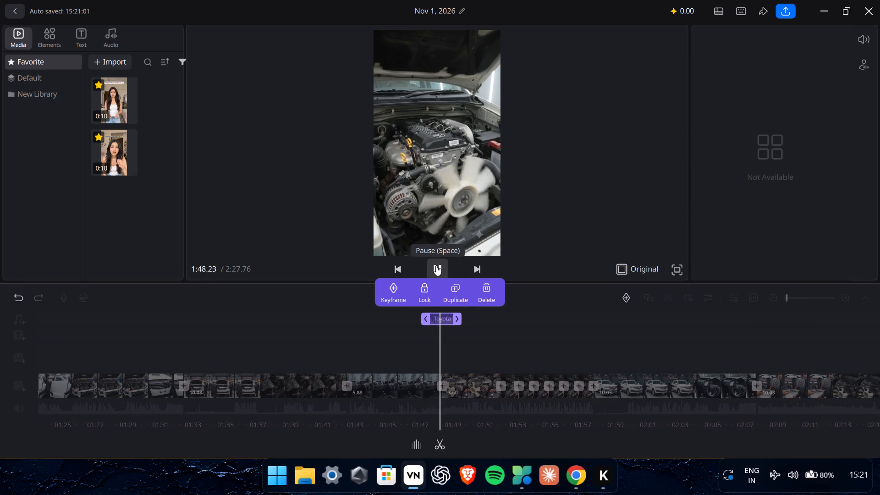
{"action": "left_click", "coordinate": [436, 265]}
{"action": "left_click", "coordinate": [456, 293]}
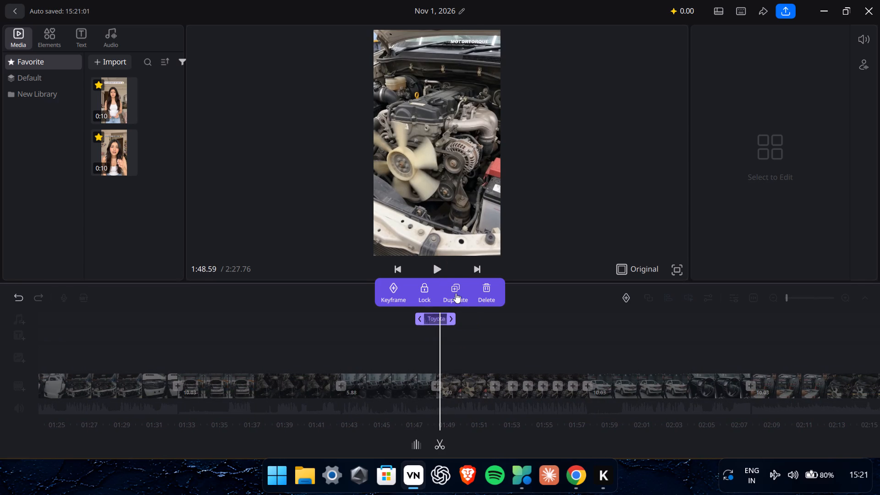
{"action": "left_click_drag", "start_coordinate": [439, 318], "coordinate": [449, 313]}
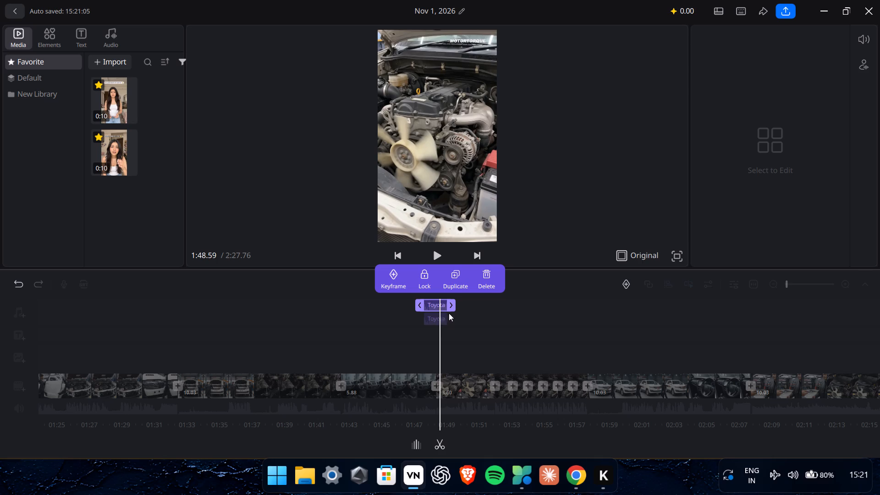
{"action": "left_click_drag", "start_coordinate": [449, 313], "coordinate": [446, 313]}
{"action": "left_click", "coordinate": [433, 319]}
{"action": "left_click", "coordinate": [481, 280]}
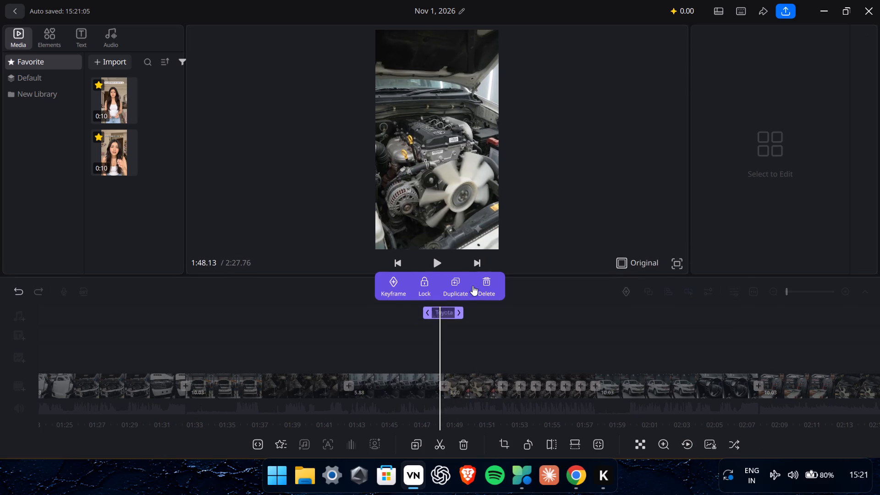
Duplicate the Toyota audio clip four times, lining the copies up one after another from about 1:49 to 1:54.5.
{"action": "left_click_drag", "start_coordinate": [467, 333], "coordinate": [444, 336]}
{"action": "left_click", "coordinate": [452, 290]}
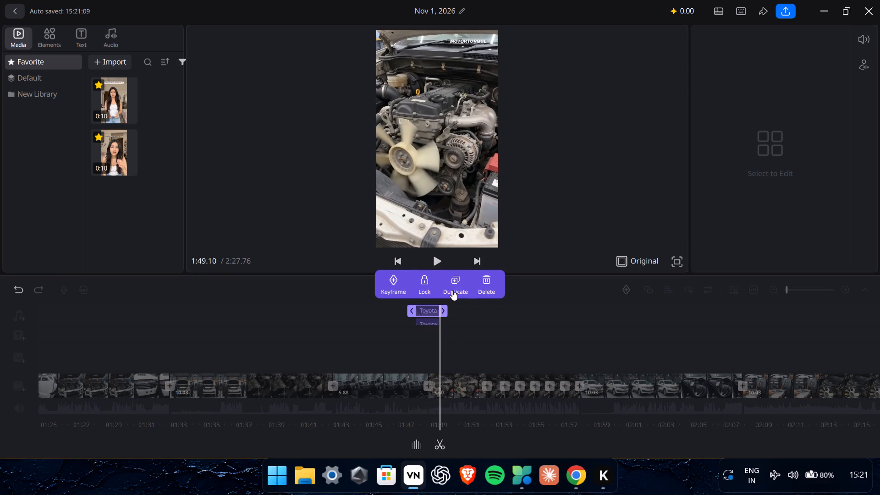
{"action": "left_click", "coordinate": [433, 320]}
{"action": "left_click_drag", "start_coordinate": [432, 320], "coordinate": [454, 319]}
{"action": "left_click_drag", "start_coordinate": [465, 345], "coordinate": [429, 356]}
{"action": "left_click", "coordinate": [456, 274]}
{"action": "left_click_drag", "start_coordinate": [434, 307], "coordinate": [454, 308]}
{"action": "left_click_drag", "start_coordinate": [461, 331], "coordinate": [433, 337]}
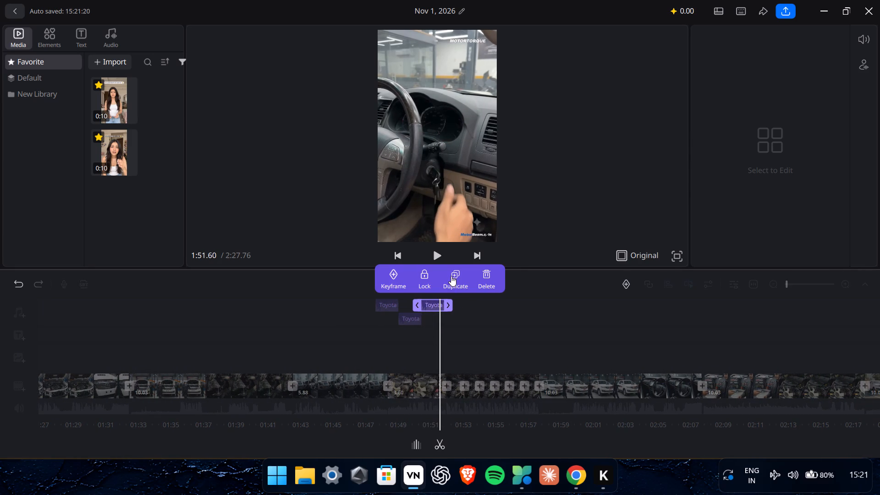
{"action": "left_click", "coordinate": [451, 275]}
{"action": "left_click", "coordinate": [440, 308]}
{"action": "left_click_drag", "start_coordinate": [433, 302], "coordinate": [456, 301]}
{"action": "left_click_drag", "start_coordinate": [464, 324], "coordinate": [429, 327]}
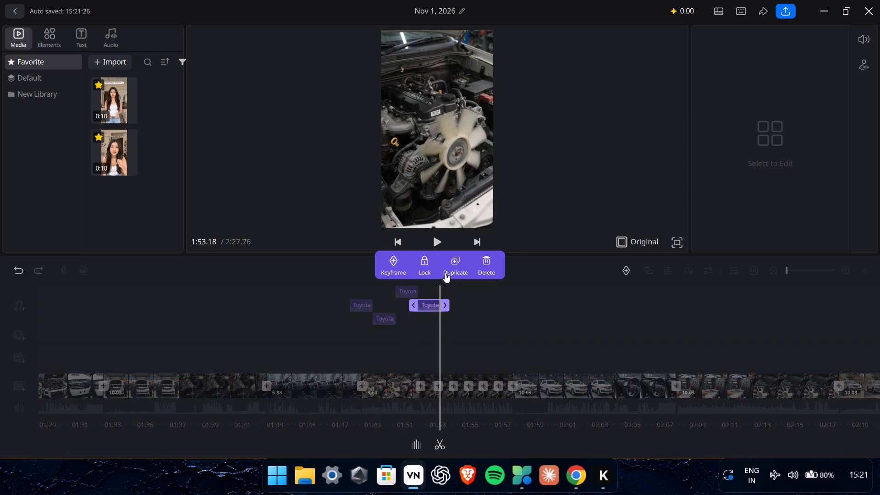
{"action": "left_click", "coordinate": [451, 265]}
{"action": "left_click_drag", "start_coordinate": [434, 291], "coordinate": [453, 292]}
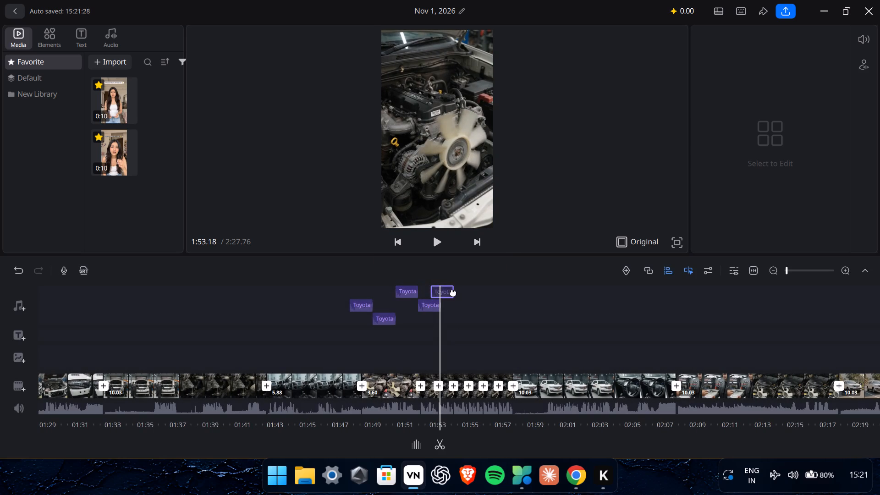
{"action": "left_click_drag", "start_coordinate": [453, 292], "coordinate": [455, 292]}
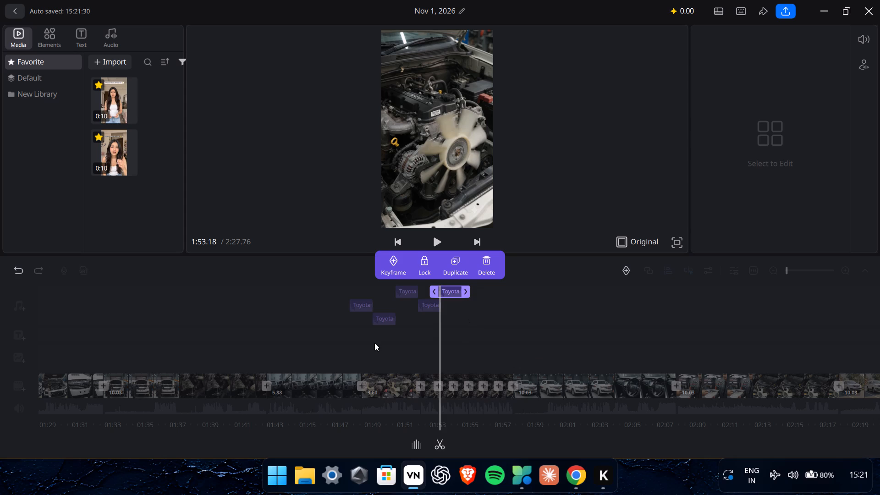
Play the video back from about 1:44 to 1:54, and mute the repeated engine-fan video clip at about 1:52.
{"action": "left_click_drag", "start_coordinate": [374, 343], "coordinate": [534, 300]}
{"action": "left_click", "coordinate": [426, 231]}
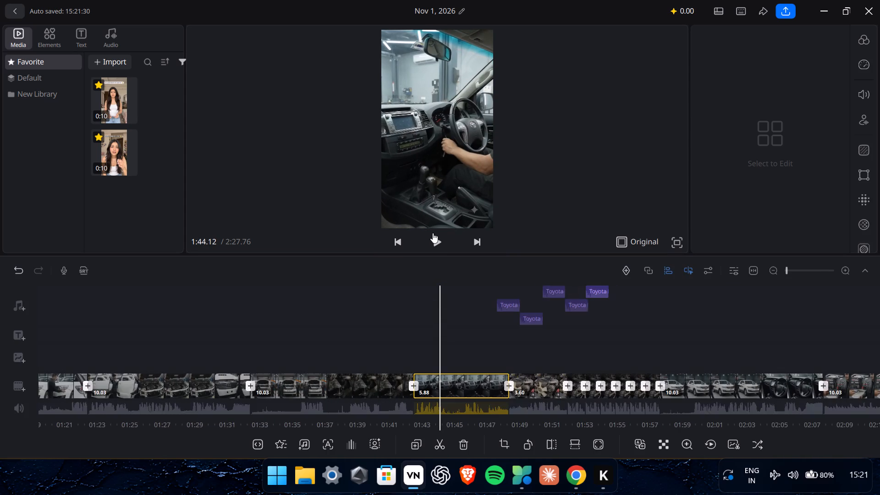
{"action": "left_click", "coordinate": [436, 235]}
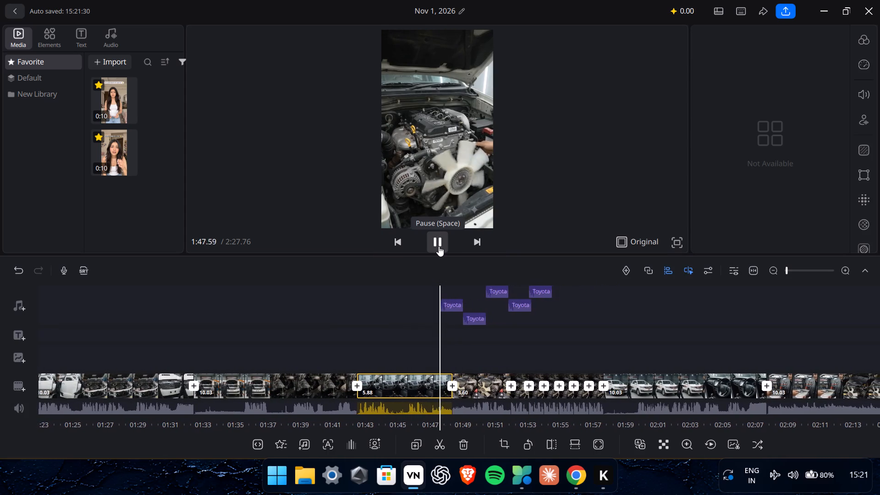
{"action": "left_click", "coordinate": [439, 246]}
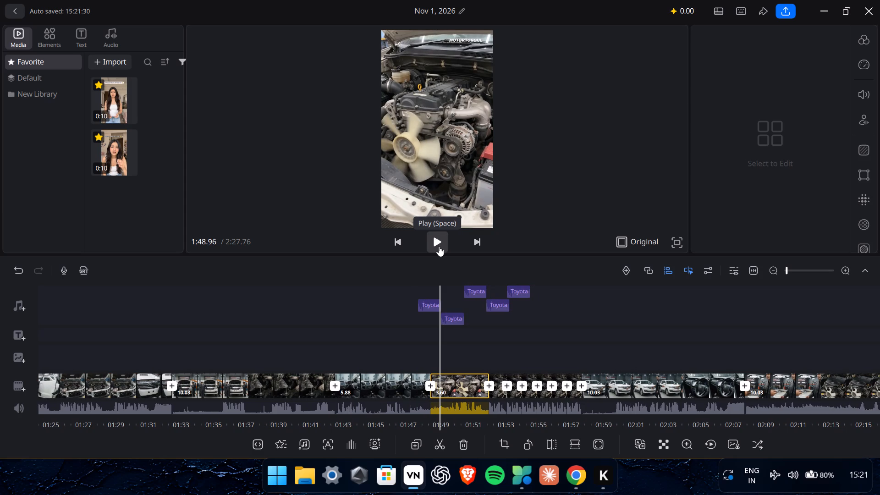
{"action": "left_click", "coordinate": [439, 246]}
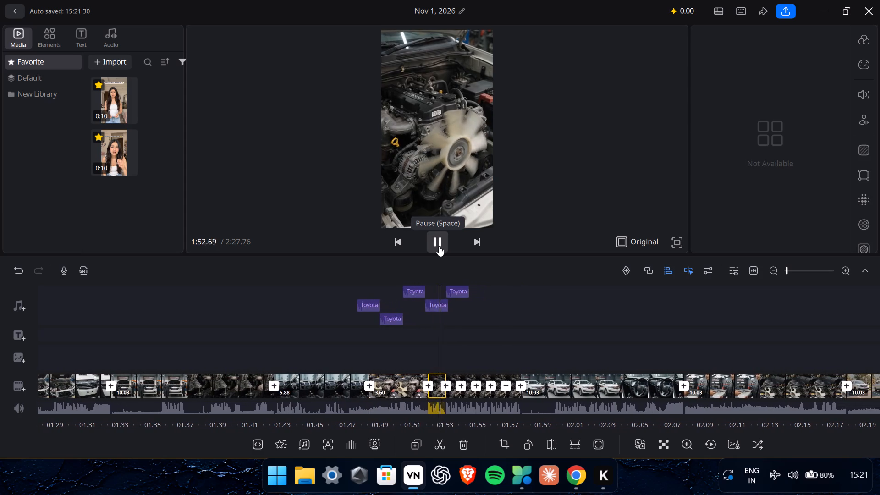
{"action": "left_click", "coordinate": [439, 246]}
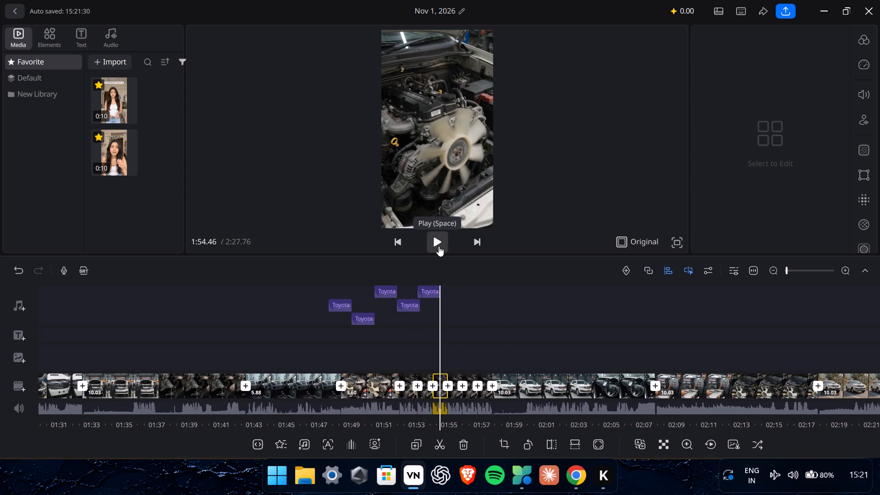
{"action": "left_click", "coordinate": [409, 388]}
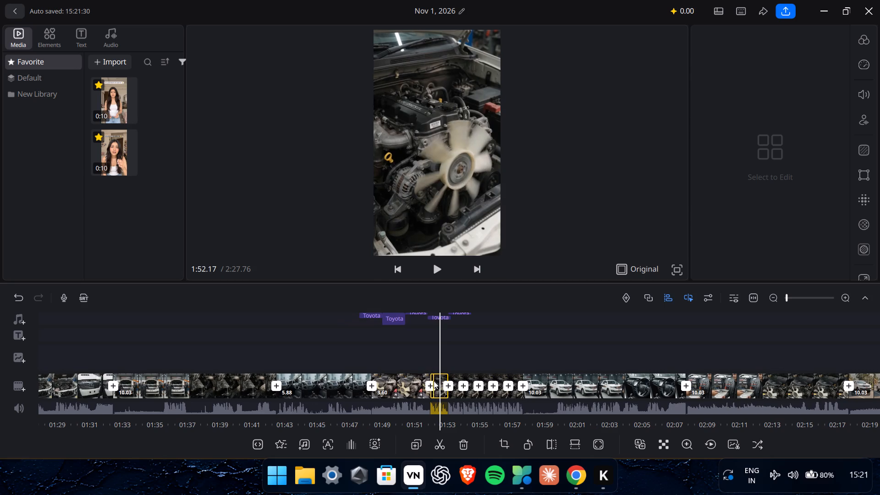
{"action": "left_click", "coordinate": [434, 406]}
{"action": "left_click", "coordinate": [435, 391]}
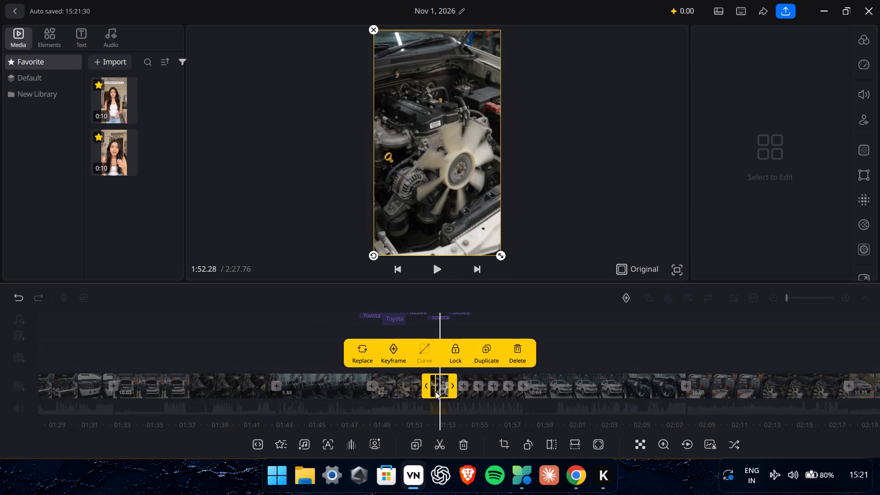
{"action": "left_click", "coordinate": [862, 93]}
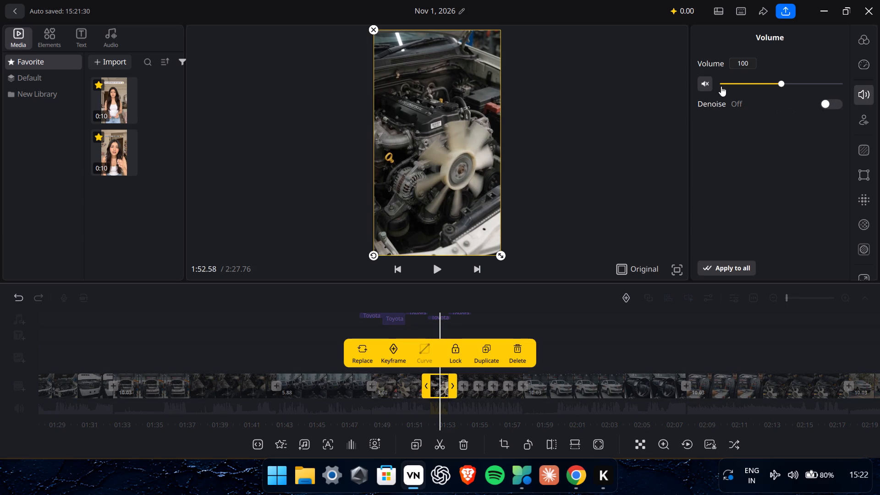
{"action": "left_click", "coordinate": [708, 85]}
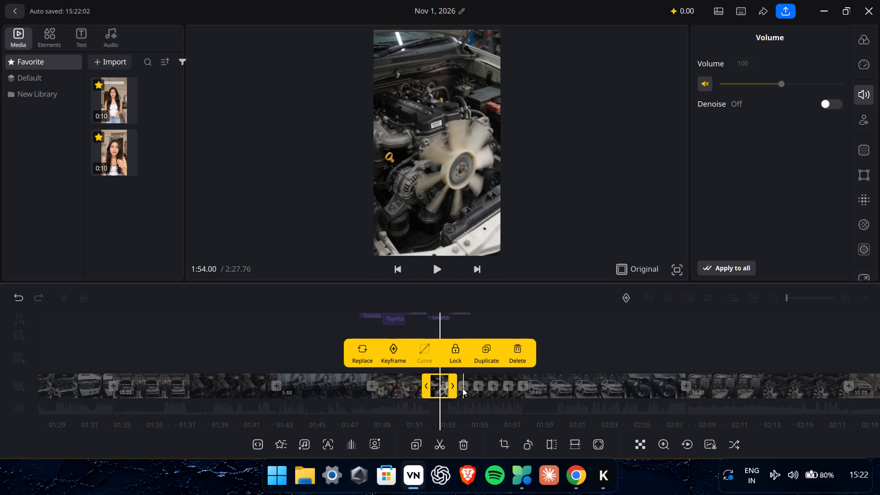
Mute the following four repeated engine-fan video clips between about 1:53 and 1:57.
{"action": "left_click", "coordinate": [458, 390]}
{"action": "left_click", "coordinate": [444, 391]}
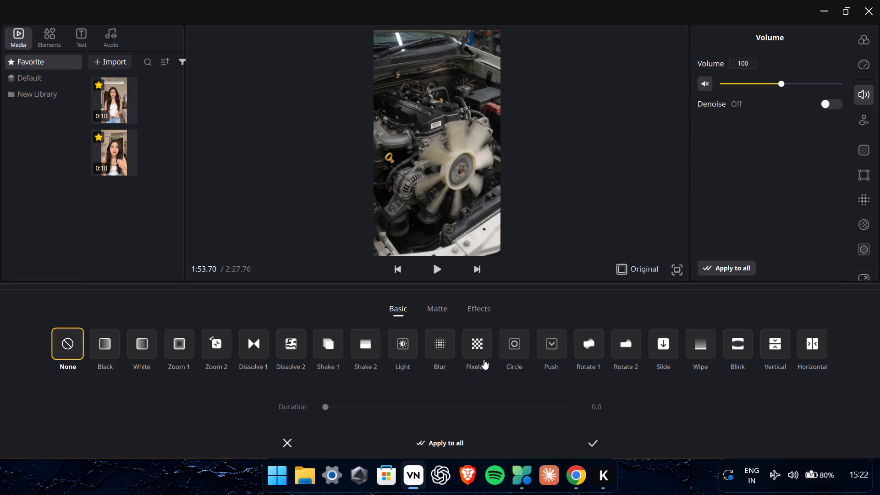
{"action": "left_click", "coordinate": [293, 438]}
{"action": "left_click", "coordinate": [438, 394]}
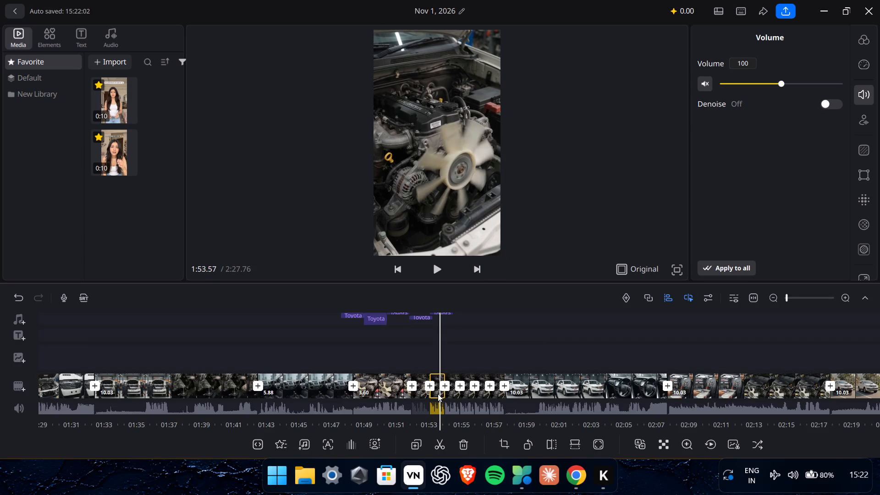
{"action": "left_click", "coordinate": [704, 84]}
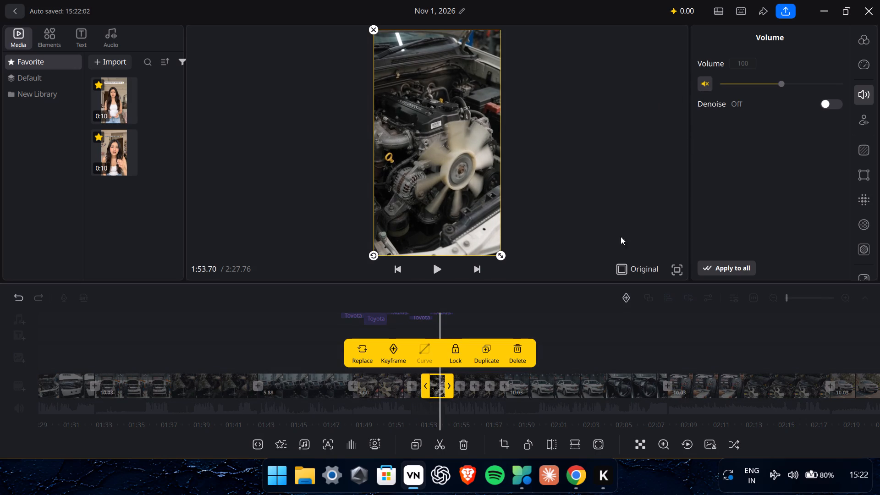
{"action": "left_click", "coordinate": [455, 396]}
{"action": "left_click", "coordinate": [437, 395]}
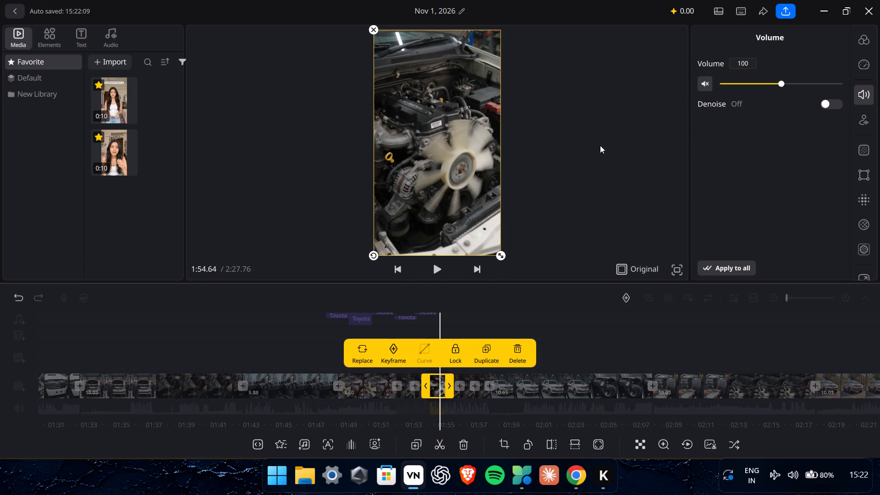
{"action": "left_click", "coordinate": [705, 83]}
{"action": "left_click", "coordinate": [451, 405]}
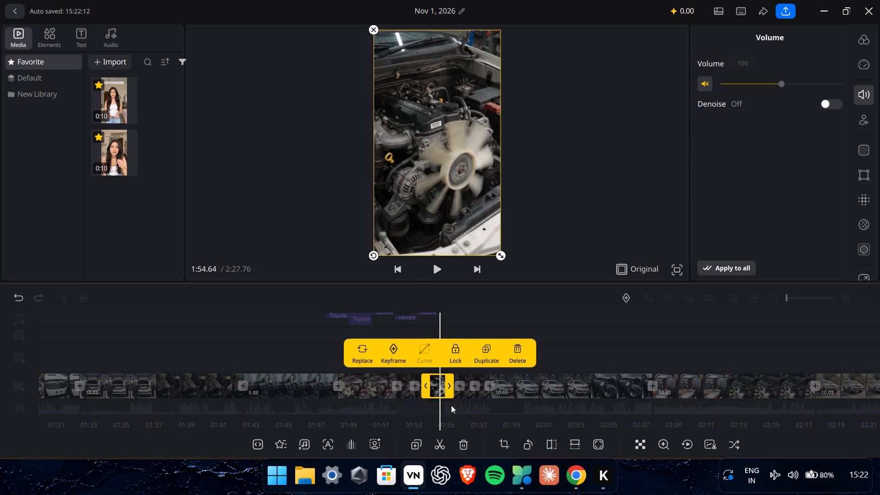
{"action": "left_click", "coordinate": [459, 393]}
{"action": "left_click", "coordinate": [435, 394]}
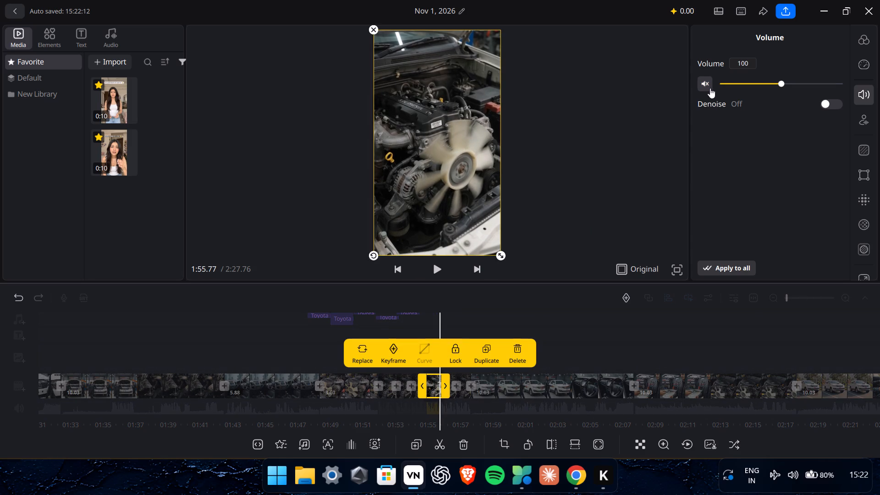
{"action": "left_click", "coordinate": [707, 82]}
{"action": "left_click", "coordinate": [452, 395]}
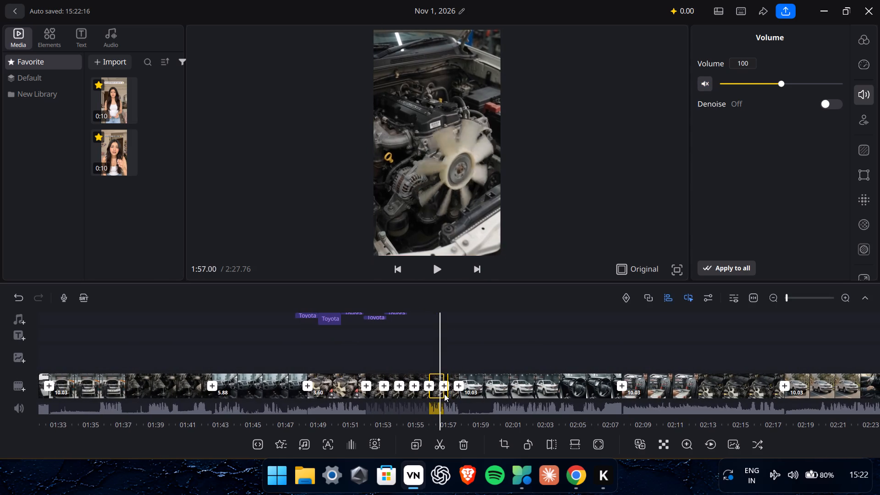
{"action": "left_click", "coordinate": [438, 392]}
{"action": "left_click", "coordinate": [709, 81]}
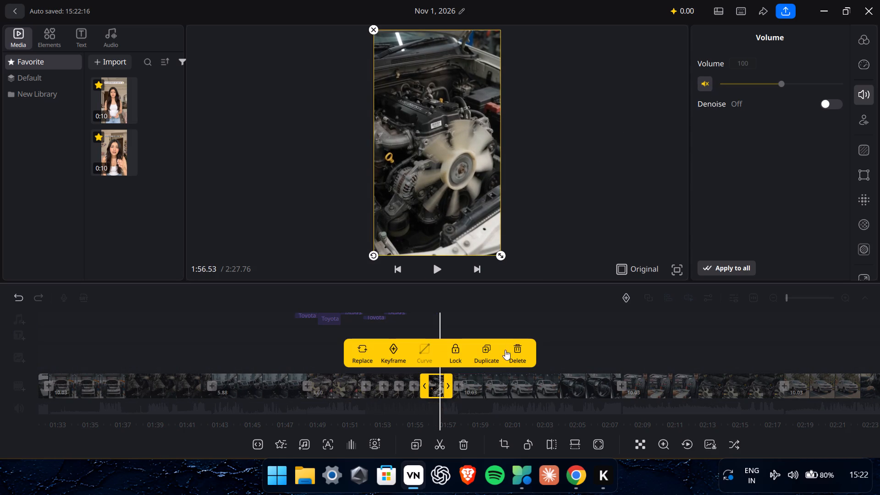
Delete the last repeated engine-fan video clip at about 1:57, just before the handshake shot.
{"action": "left_click", "coordinate": [450, 395]}
{"action": "left_click", "coordinate": [442, 401]}
{"action": "left_click", "coordinate": [455, 391]}
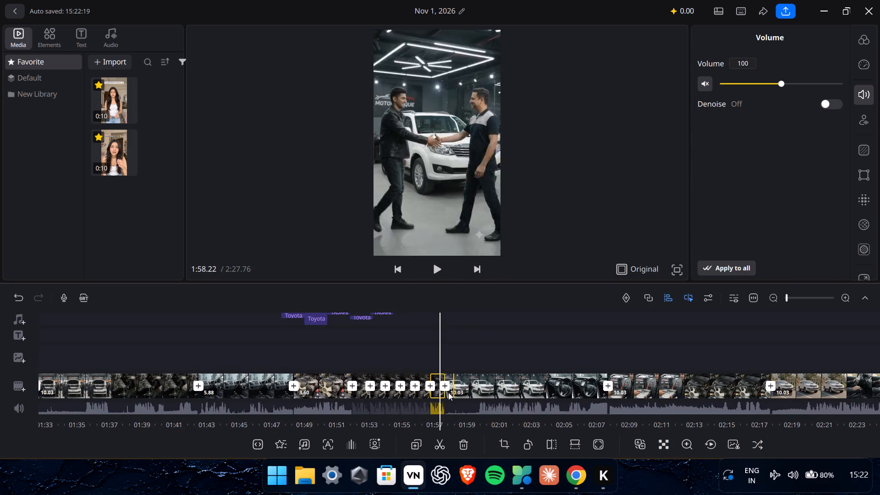
{"action": "left_click", "coordinate": [440, 392]}
{"action": "left_click", "coordinate": [706, 82]}
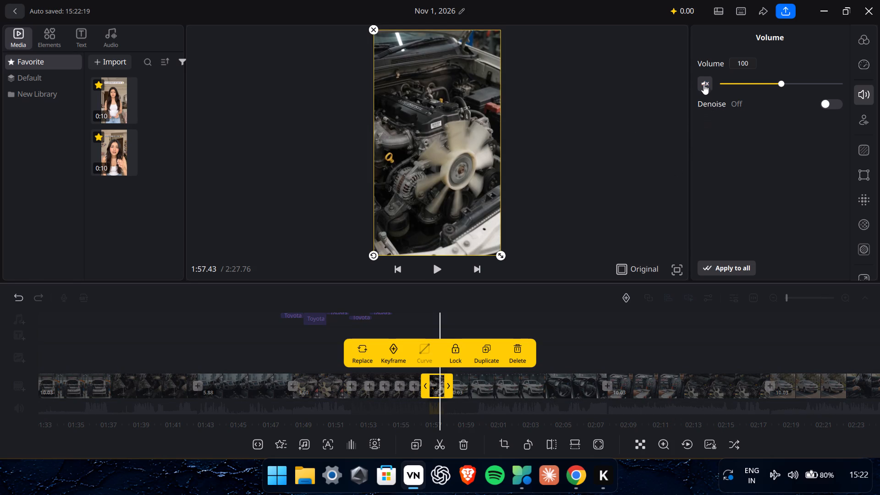
{"action": "left_click", "coordinate": [530, 352]}
Play the video back from about 1:48 to 1:55, and duplicate the last Toyota audio clip, placing the copy directly after it at about 1:54.5.
{"action": "left_click", "coordinate": [488, 315]}
{"action": "left_click_drag", "start_coordinate": [470, 318], "coordinate": [619, 325]}
{"action": "left_click_drag", "start_coordinate": [533, 347], "coordinate": [538, 347]}
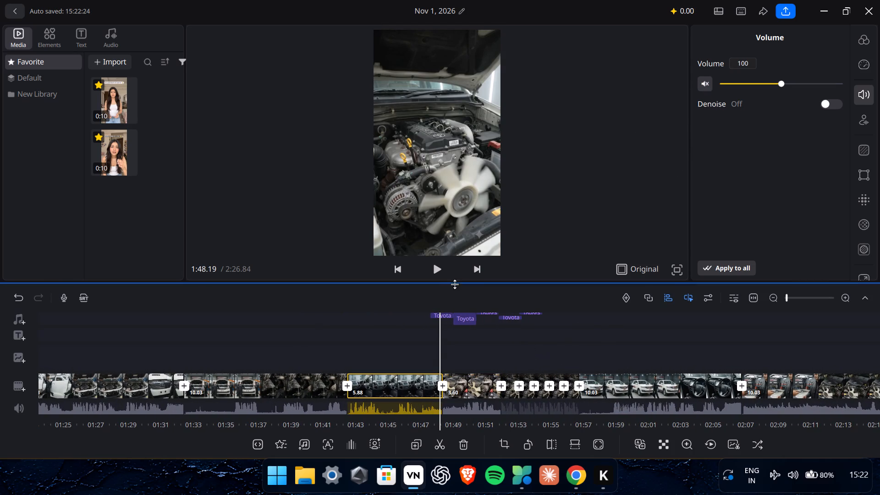
{"action": "left_click", "coordinate": [440, 270]}
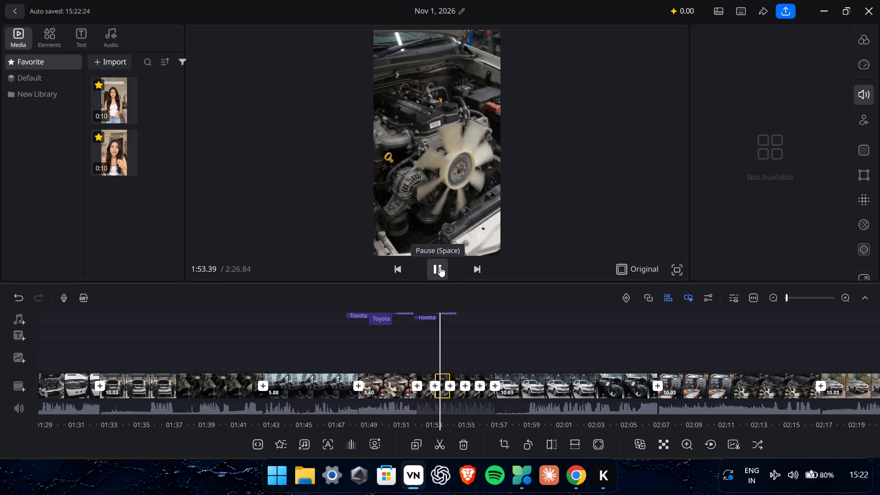
{"action": "left_click_drag", "start_coordinate": [440, 332], "coordinate": [446, 335]}
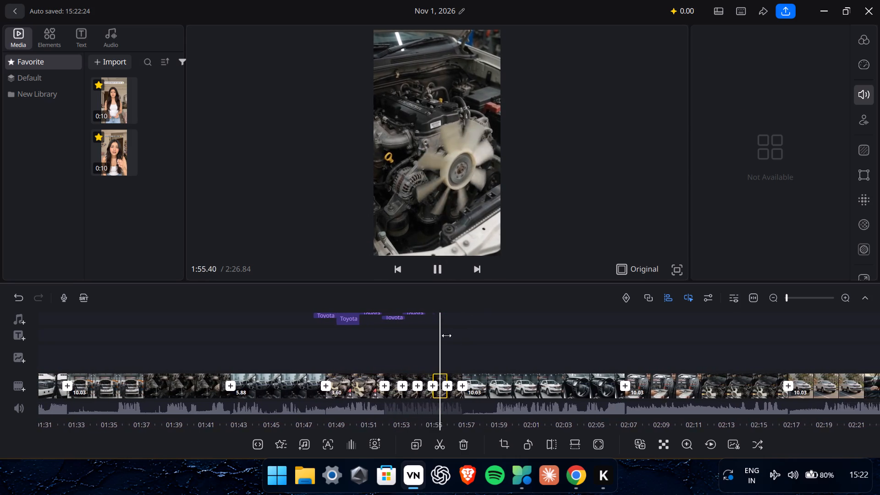
{"action": "left_click_drag", "start_coordinate": [446, 335], "coordinate": [474, 343]}
{"action": "left_click", "coordinate": [443, 311]}
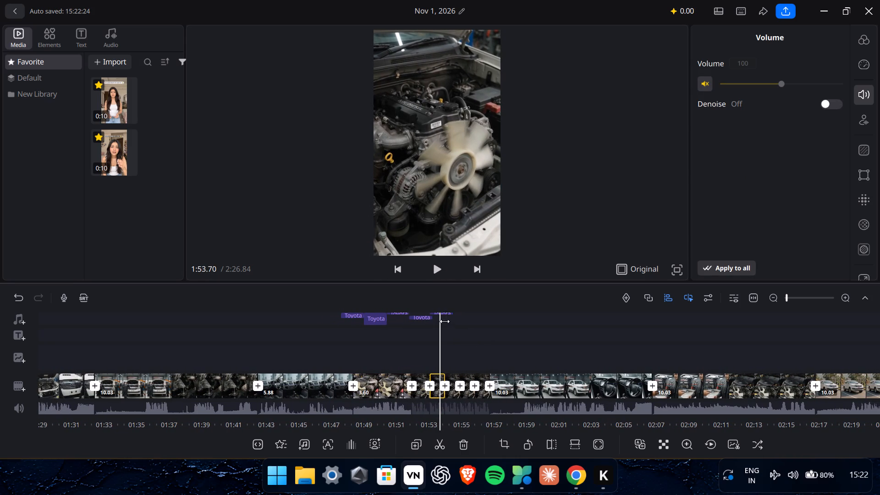
{"action": "double_click", "coordinate": [443, 315]}
{"action": "scroll", "coordinate": [470, 293], "scroll_direction": "up", "scroll_amount": 3}
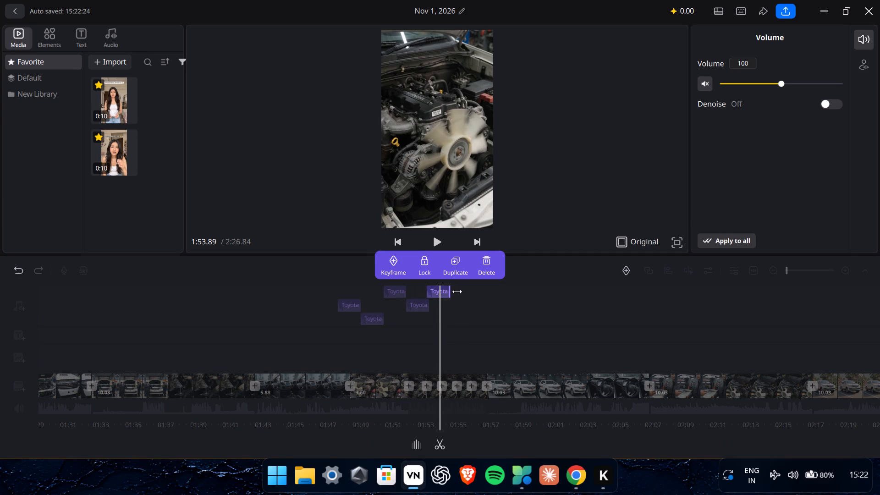
{"action": "left_click_drag", "start_coordinate": [467, 317], "coordinate": [449, 321]}
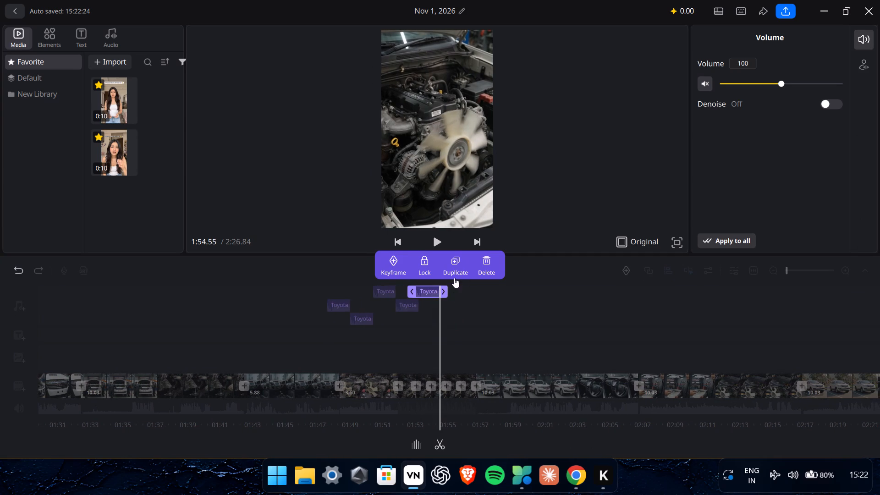
{"action": "left_click", "coordinate": [454, 269]}
{"action": "left_click", "coordinate": [430, 292]}
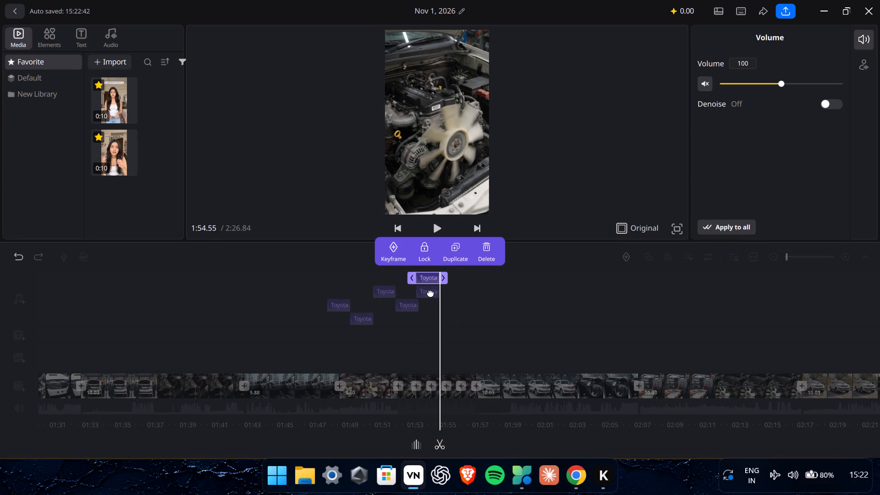
{"action": "left_click_drag", "start_coordinate": [431, 293], "coordinate": [453, 293]}
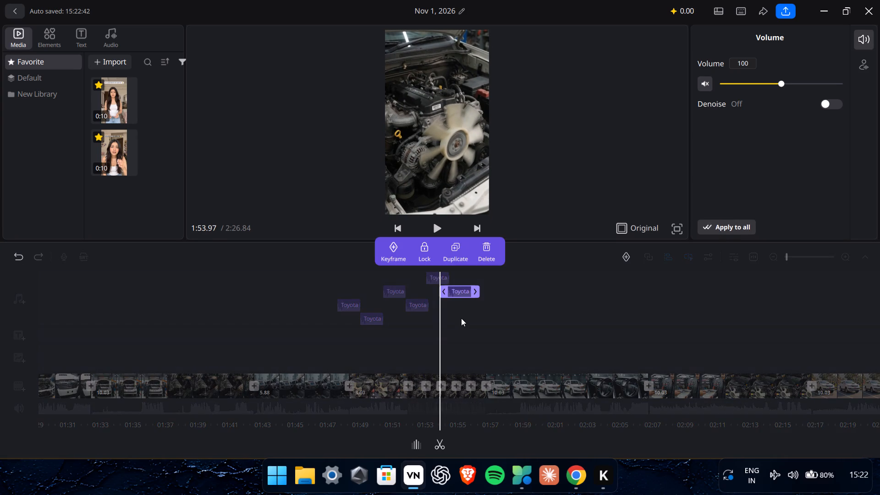
Duplicate the newest Toyota audio clip and line the copy up directly after the audio segments at about 1:55.8.
{"action": "left_click_drag", "start_coordinate": [461, 318], "coordinate": [419, 322]}
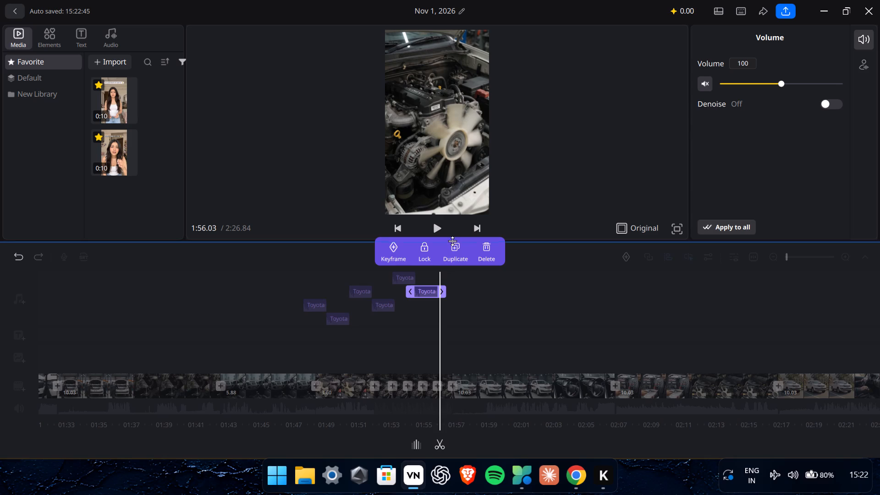
{"action": "left_click", "coordinate": [452, 241]}
{"action": "left_click", "coordinate": [456, 253]}
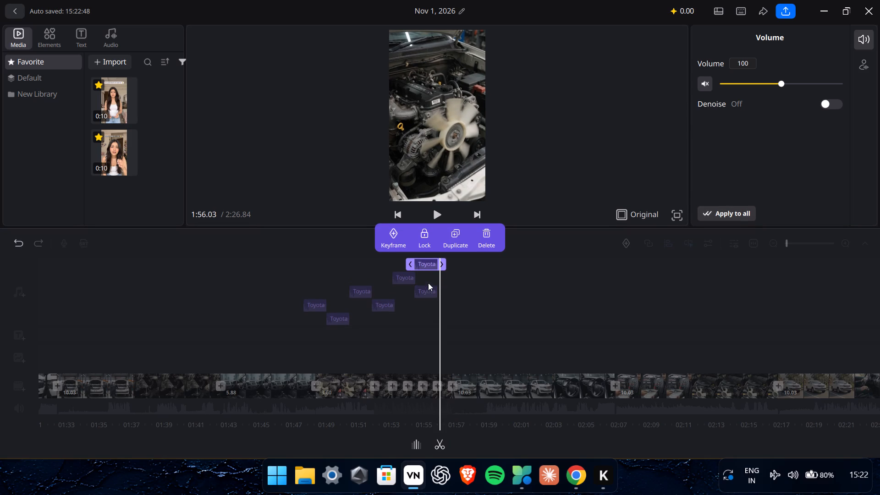
{"action": "left_click", "coordinate": [429, 289]}
{"action": "left_click_drag", "start_coordinate": [430, 292], "coordinate": [451, 292]}
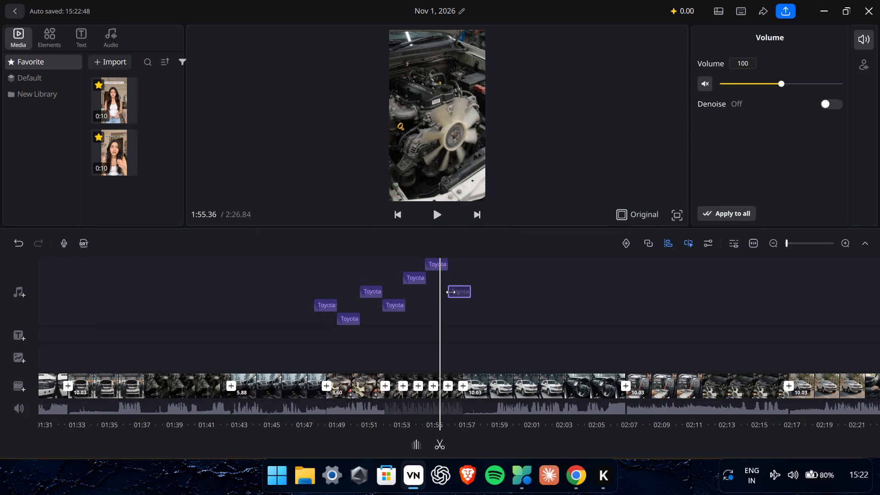
{"action": "left_click_drag", "start_coordinate": [451, 292], "coordinate": [451, 290]}
{"action": "left_click_drag", "start_coordinate": [452, 311], "coordinate": [422, 318]}
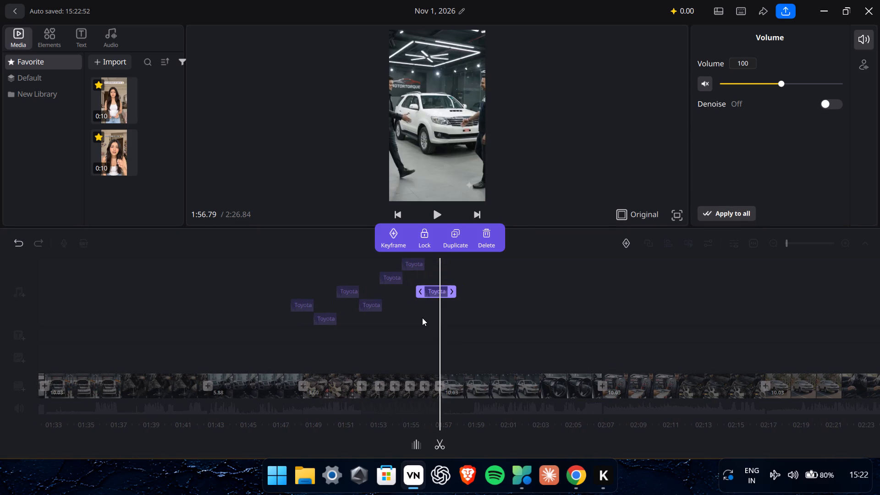
Extend the end of the last Toyota audio clip over the handshake shot to about 2:02, and play that section back.
{"action": "left_click_drag", "start_coordinate": [422, 318], "coordinate": [571, 329]}
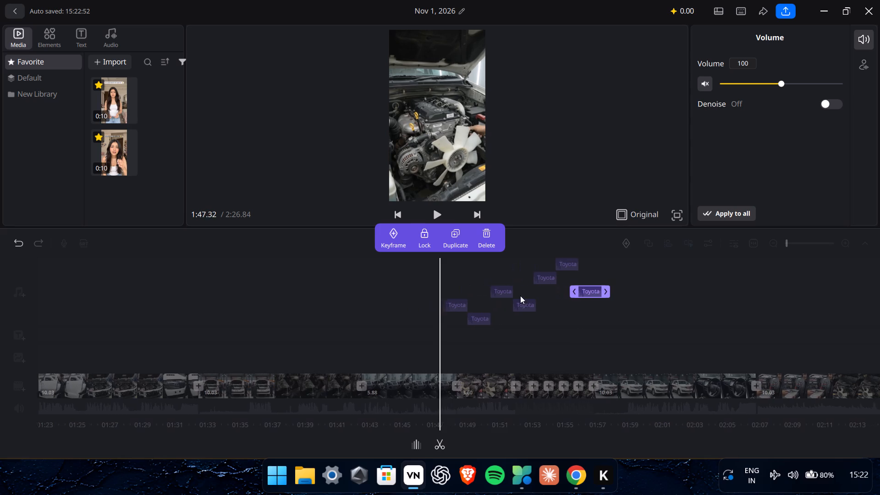
{"action": "left_click", "coordinate": [442, 214]}
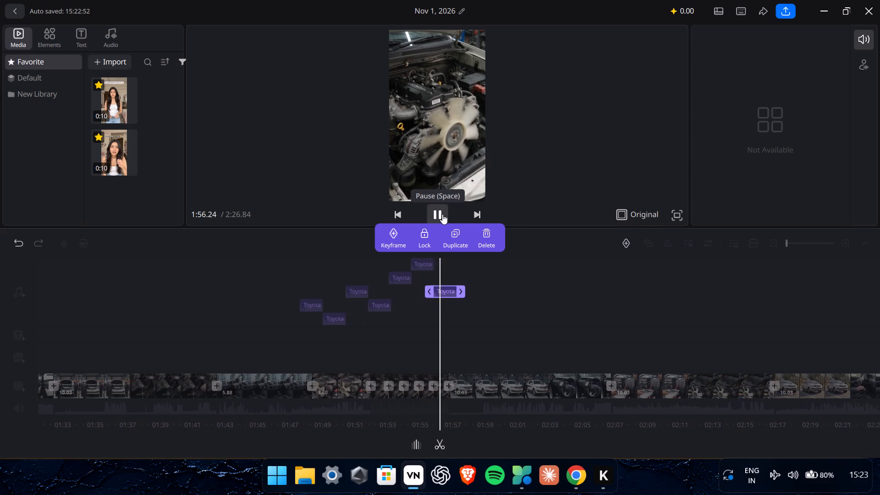
{"action": "left_click_drag", "start_coordinate": [456, 291], "coordinate": [479, 304]}
{"action": "left_click_drag", "start_coordinate": [477, 303], "coordinate": [493, 303]}
{"action": "left_click_drag", "start_coordinate": [452, 289], "coordinate": [490, 295]}
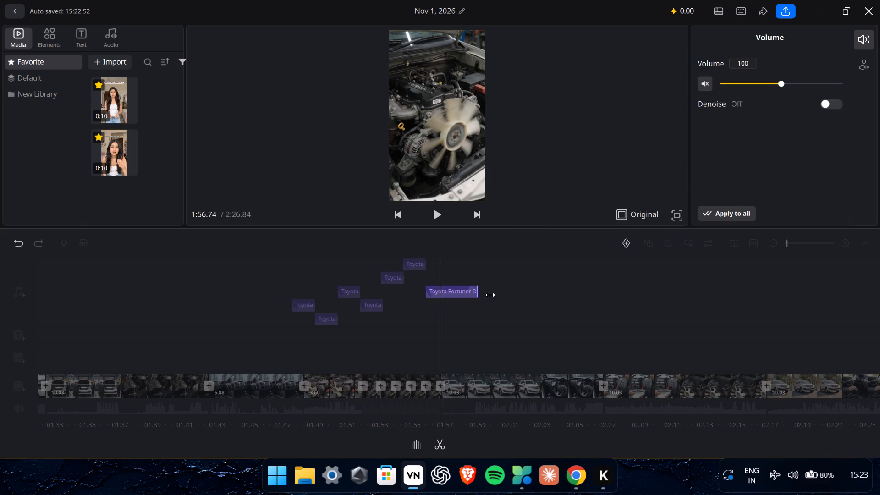
{"action": "left_click_drag", "start_coordinate": [490, 295], "coordinate": [530, 299]}
{"action": "left_click_drag", "start_coordinate": [500, 323], "coordinate": [533, 324]}
{"action": "left_click", "coordinate": [439, 213]}
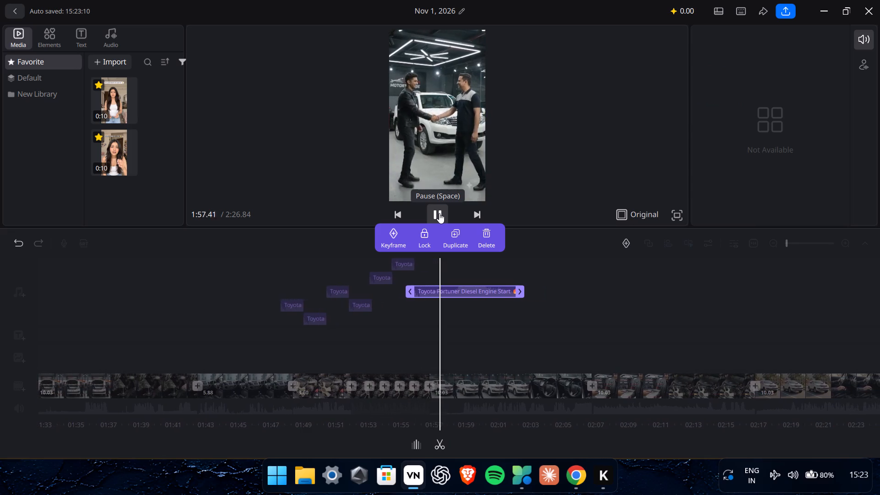
{"action": "left_click", "coordinate": [439, 213]}
{"action": "left_click", "coordinate": [439, 213]}
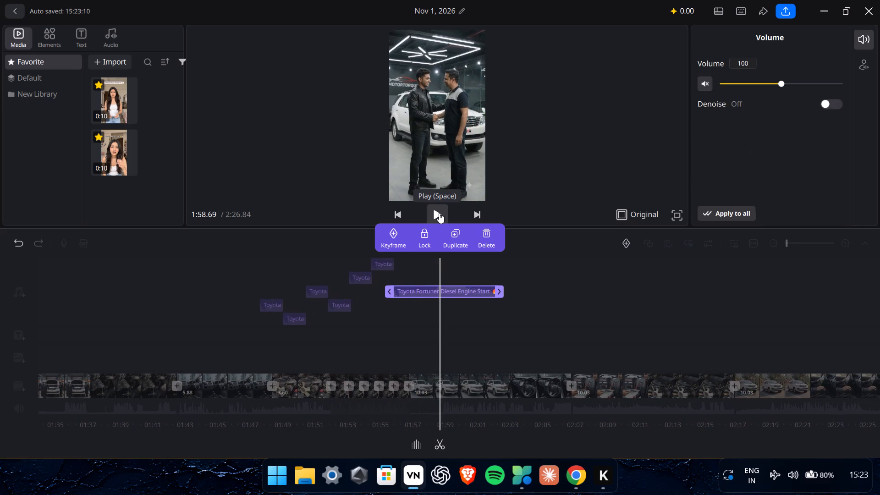
{"action": "left_click", "coordinate": [439, 213]}
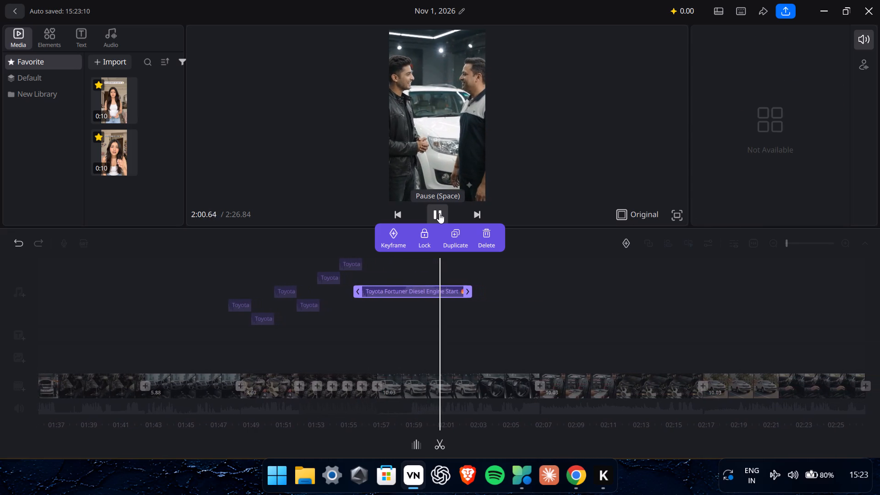
{"action": "left_click", "coordinate": [439, 213]}
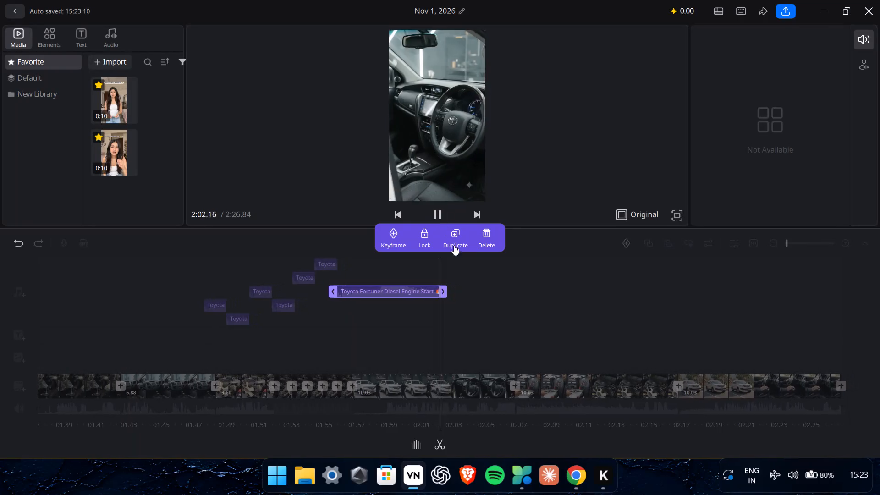
Move the 5.88-second ignition clip from before the engine-fan clips to directly after the 10.03-second handshake clip.
{"action": "left_click_drag", "start_coordinate": [489, 270], "coordinate": [602, 272]}
{"action": "left_click", "coordinate": [598, 272]}
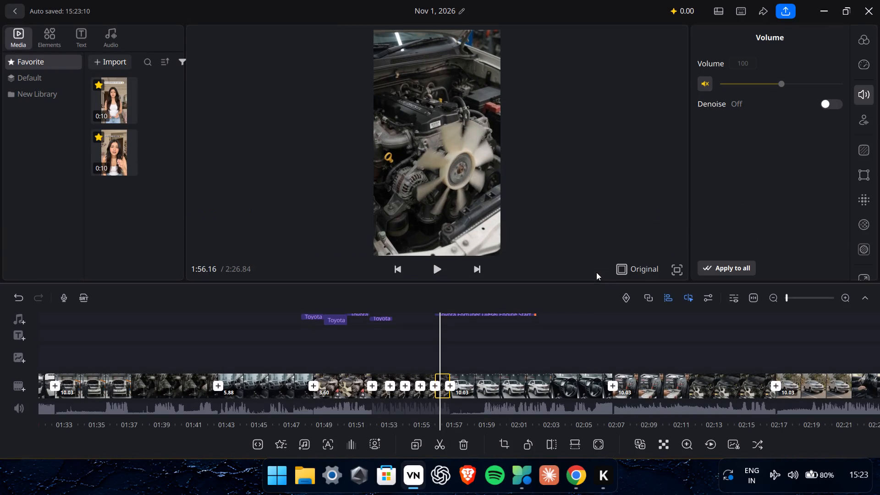
{"action": "left_click", "coordinate": [327, 390]}
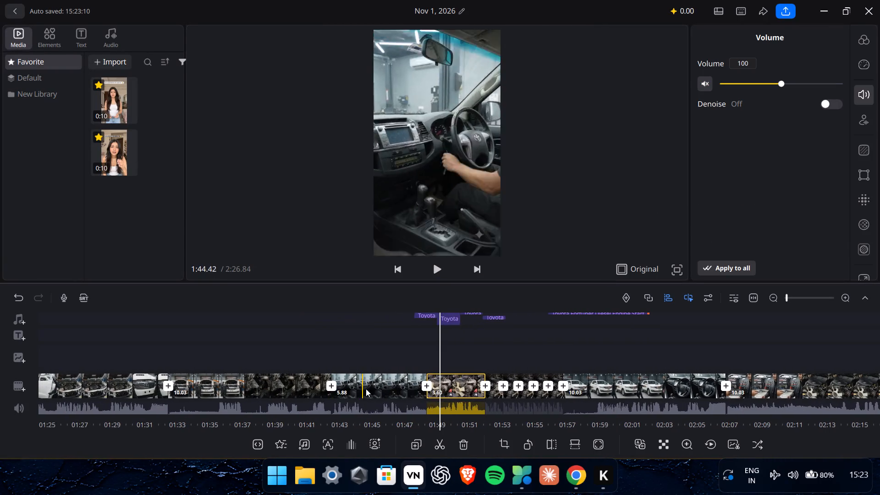
{"action": "left_click", "coordinate": [379, 385]}
{"action": "left_click_drag", "start_coordinate": [426, 385], "coordinate": [595, 384]}
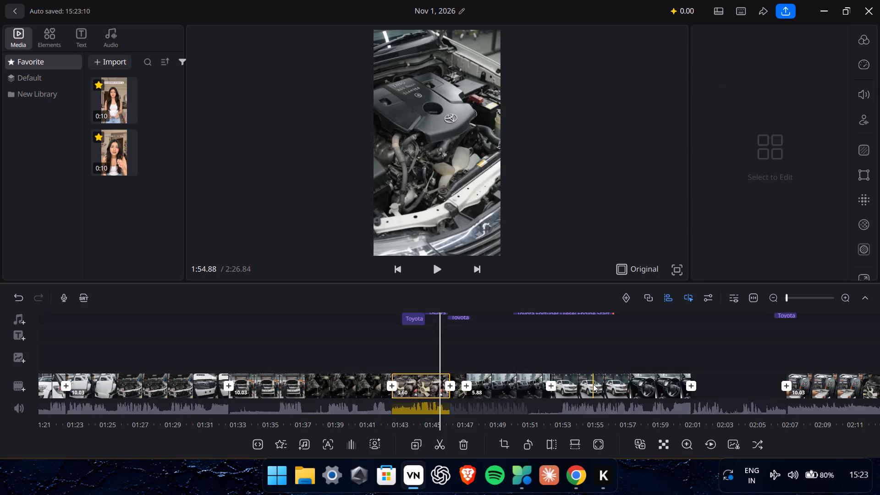
Trim the start of the moved ignition clip to a length of 2.30 s, and extend its end to a length of 6.44 s.
{"action": "left_click_drag", "start_coordinate": [535, 357], "coordinate": [282, 361]}
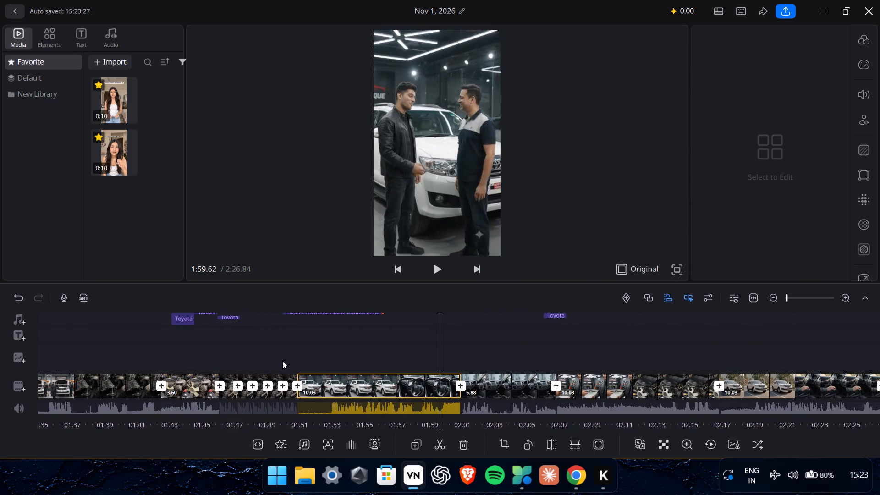
{"action": "left_click_drag", "start_coordinate": [282, 361], "coordinate": [230, 372]}
{"action": "left_click", "coordinate": [437, 382]}
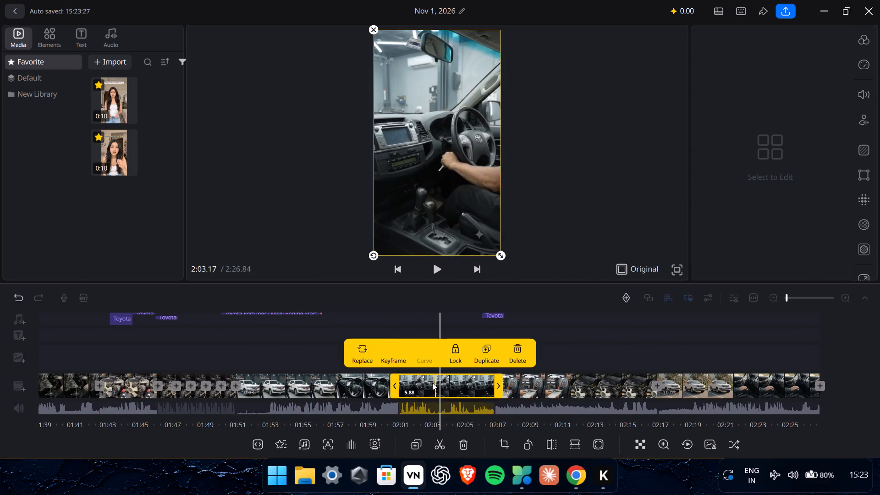
{"action": "left_click_drag", "start_coordinate": [392, 390], "coordinate": [451, 390]}
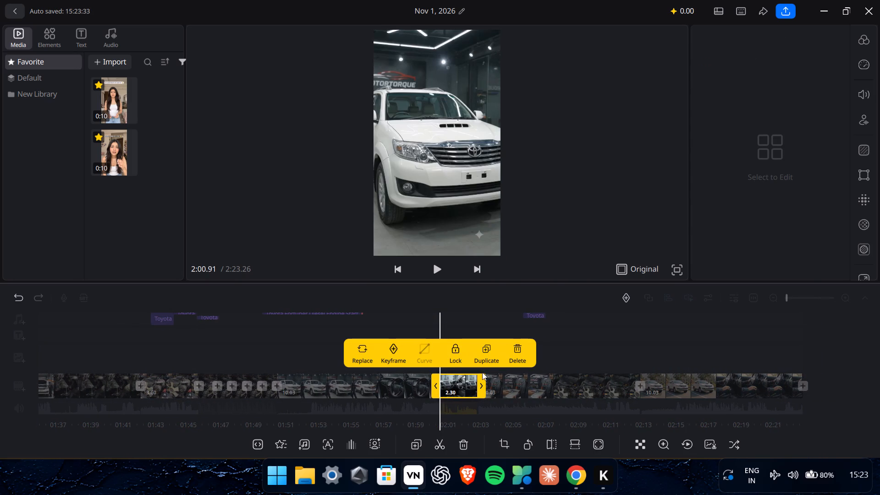
{"action": "left_click_drag", "start_coordinate": [482, 381], "coordinate": [575, 381]}
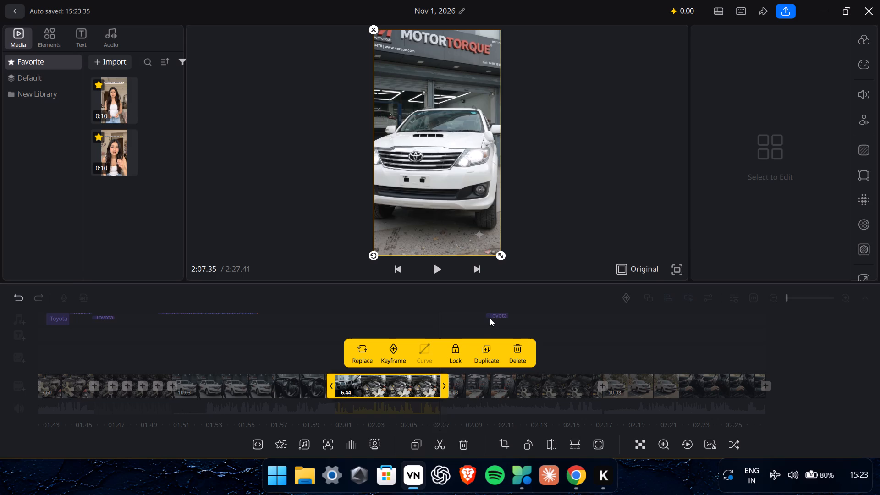
Play the 6.44-second clip back, and trim its start to a length of 3.77 s and its end to 1.79 s.
{"action": "left_click_drag", "start_coordinate": [489, 318], "coordinate": [449, 342]}
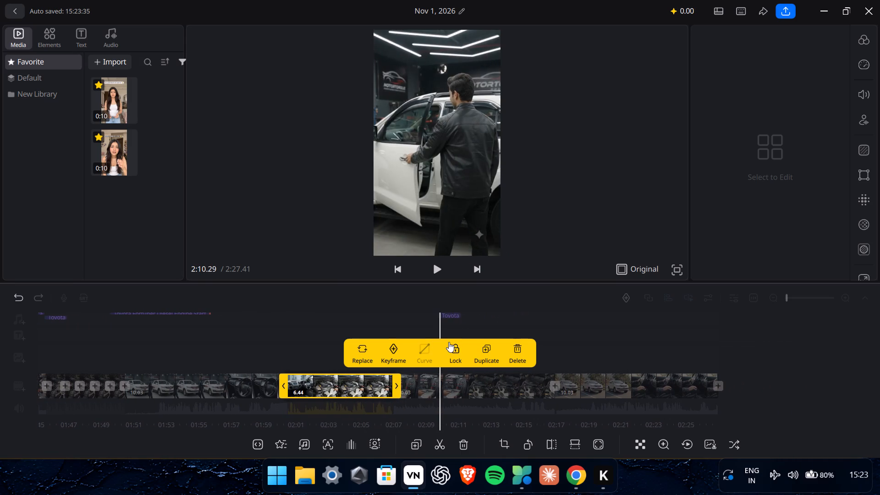
{"action": "left_click_drag", "start_coordinate": [449, 342], "coordinate": [610, 343]}
{"action": "left_click", "coordinate": [440, 273]}
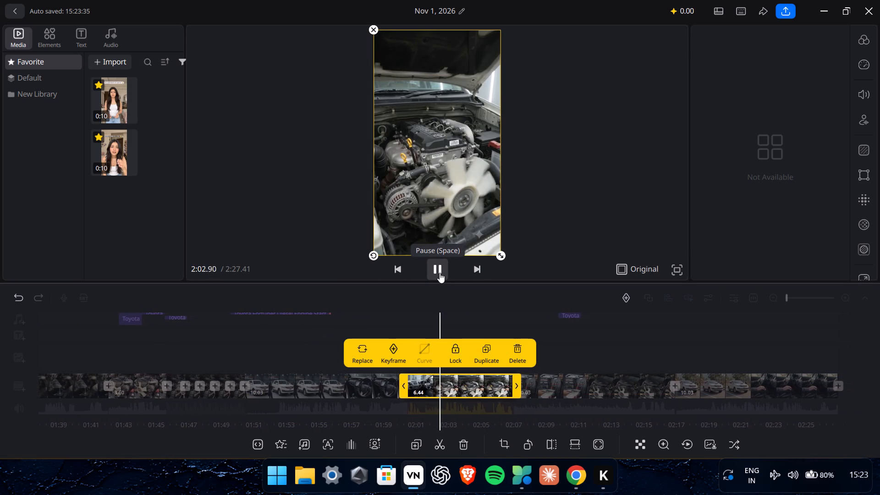
{"action": "left_click", "coordinate": [440, 273]}
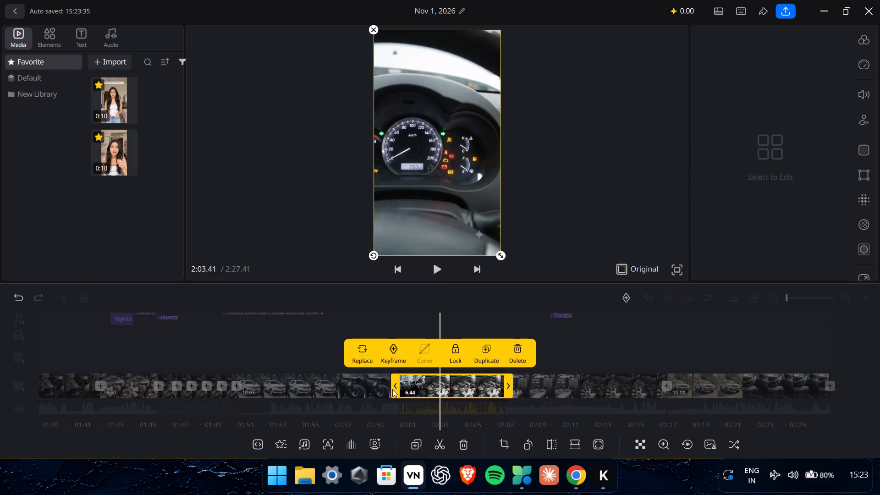
{"action": "left_click_drag", "start_coordinate": [392, 389], "coordinate": [436, 391]}
{"action": "left_click", "coordinate": [440, 269]}
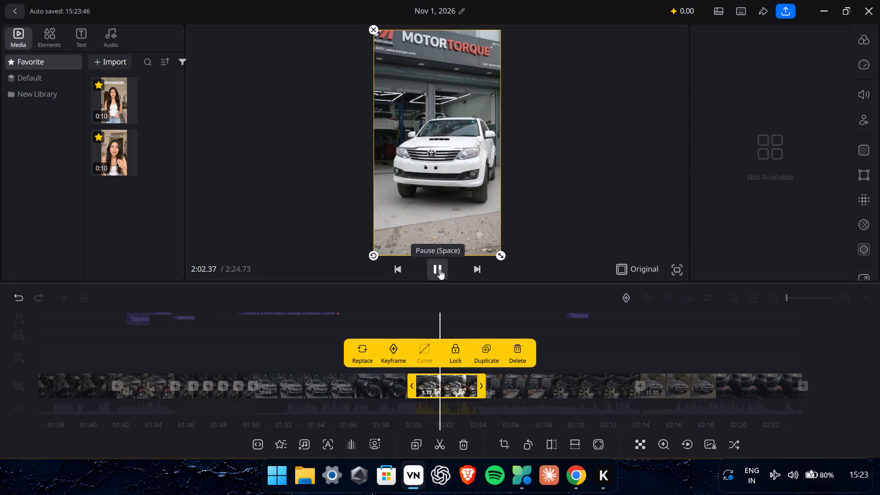
{"action": "left_click", "coordinate": [440, 272]}
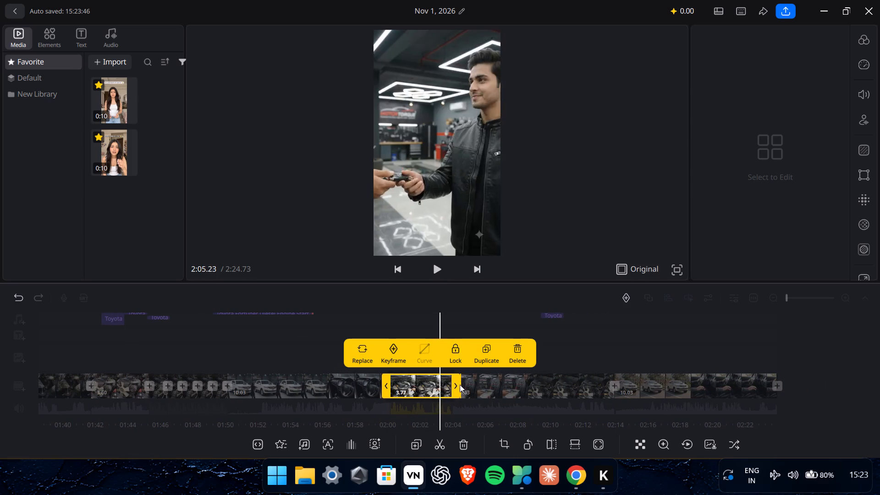
{"action": "left_click_drag", "start_coordinate": [456, 385], "coordinate": [424, 391]}
{"action": "left_click", "coordinate": [426, 391]}
Play back the shortened 1.79-second engine-fan clip and its cut to the Motortorque exterior shot.
{"action": "left_click_drag", "start_coordinate": [465, 308], "coordinate": [484, 307]}
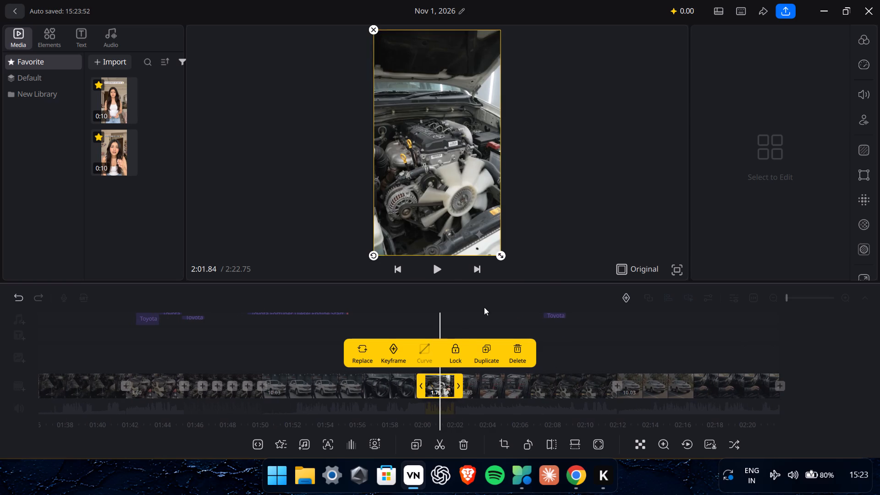
{"action": "left_click_drag", "start_coordinate": [484, 307], "coordinate": [500, 305]}
{"action": "left_click_drag", "start_coordinate": [457, 312], "coordinate": [491, 314]}
{"action": "left_click_drag", "start_coordinate": [447, 327], "coordinate": [470, 329]}
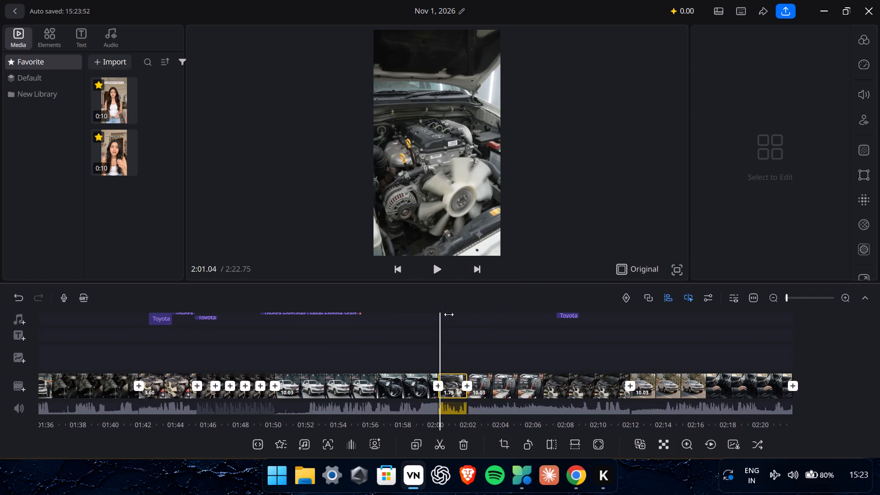
{"action": "left_click", "coordinate": [442, 275]}
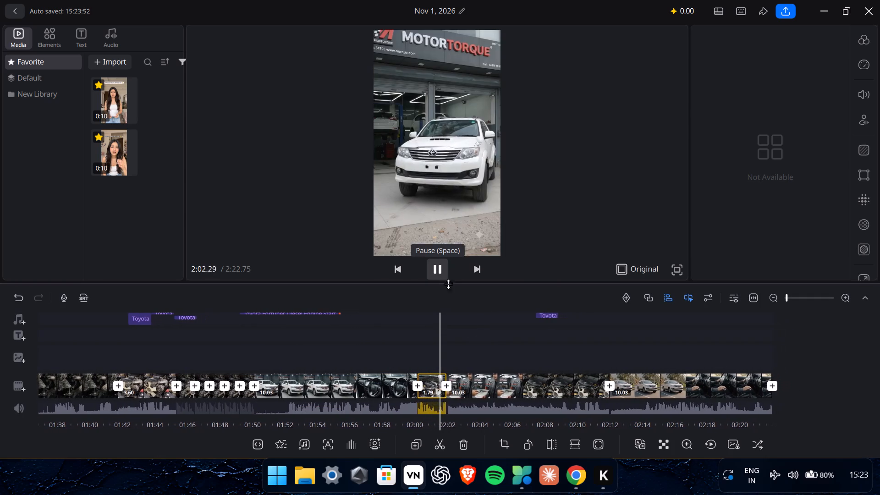
{"action": "left_click_drag", "start_coordinate": [521, 330], "coordinate": [671, 330]}
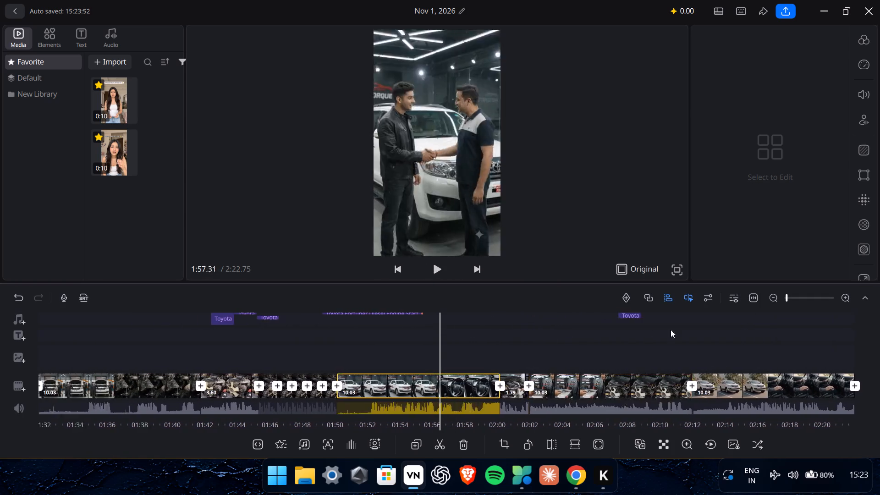
Move the 1.79-second engine-fan clip from after the 10.03-second handshake clip to directly before it, following the muted engine-fan clips.
{"action": "left_click_drag", "start_coordinate": [671, 330], "coordinate": [583, 350]}
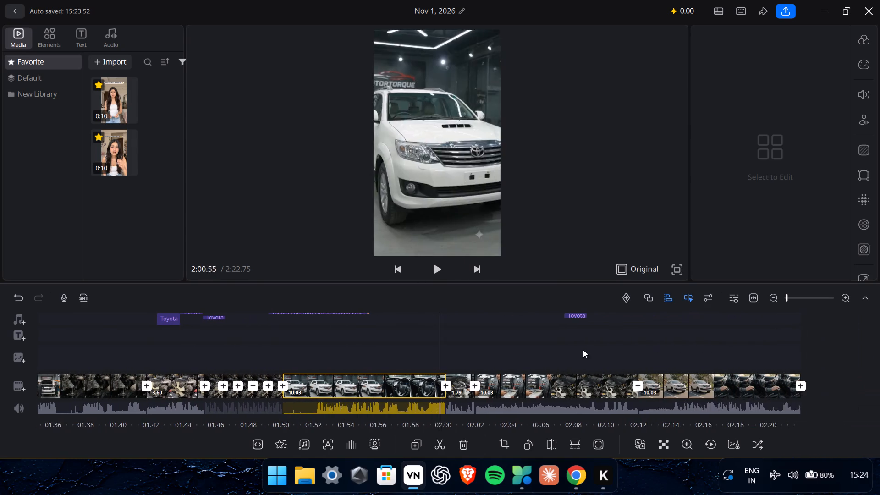
{"action": "left_click_drag", "start_coordinate": [583, 350], "coordinate": [396, 352]}
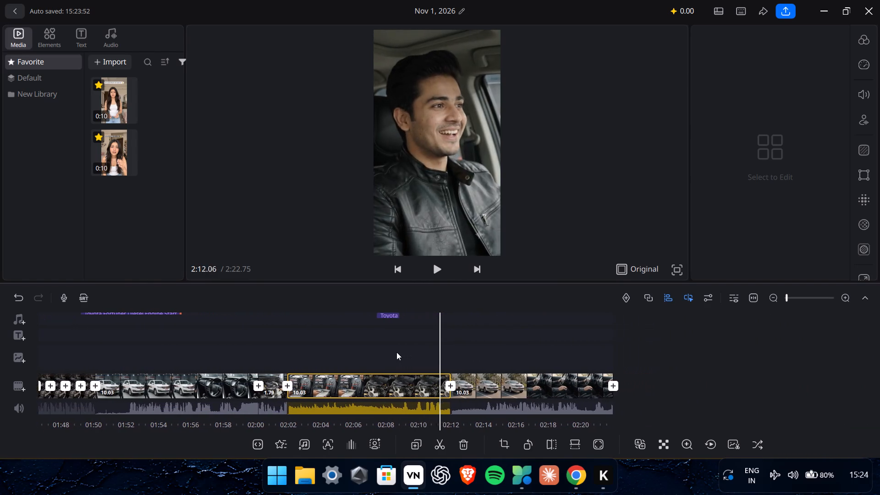
{"action": "left_click_drag", "start_coordinate": [396, 352], "coordinate": [608, 347]}
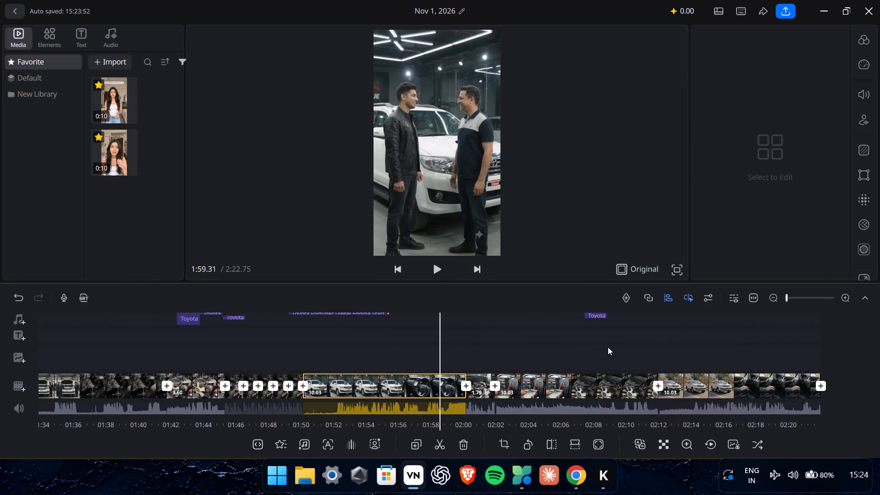
{"action": "left_click_drag", "start_coordinate": [608, 347], "coordinate": [577, 352]}
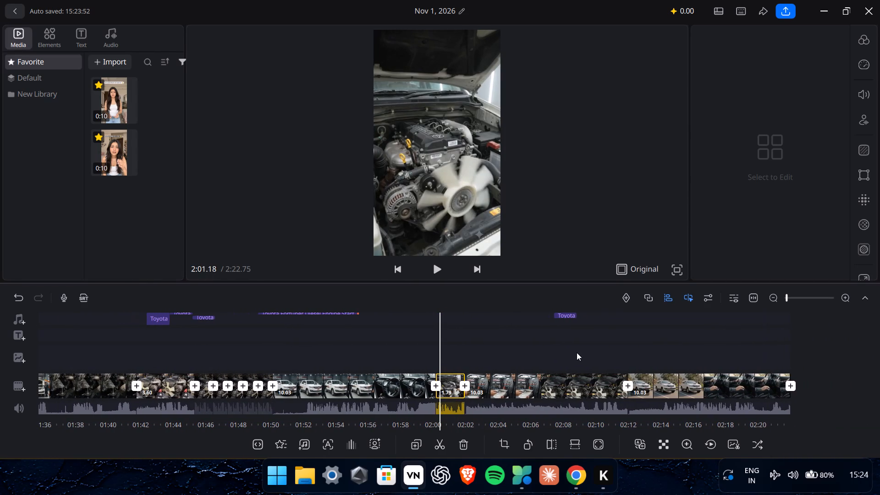
{"action": "left_click_drag", "start_coordinate": [577, 352], "coordinate": [561, 353]}
{"action": "left_click_drag", "start_coordinate": [438, 390], "coordinate": [402, 390]}
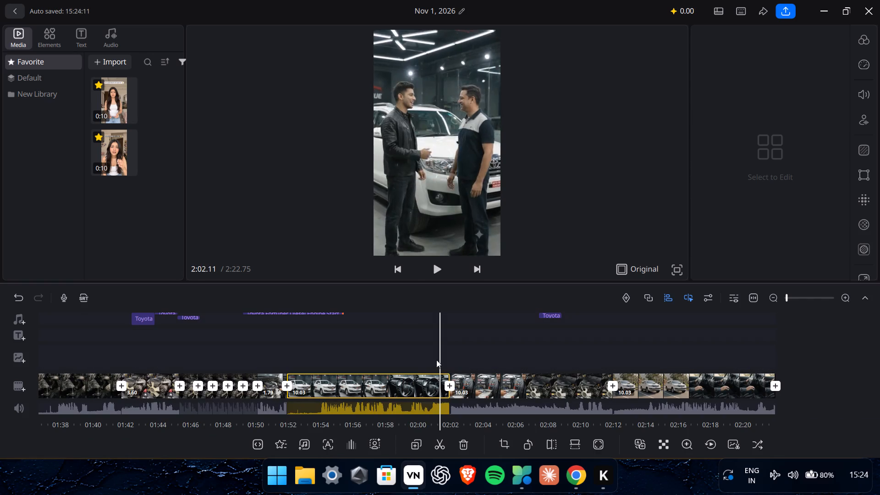
Review the rearranged sequence from the 3.60-second clip through the engine-fan clips, and replay the cut into the Motortorque exterior shot.
{"action": "left_click_drag", "start_coordinate": [430, 355], "coordinate": [669, 346]}
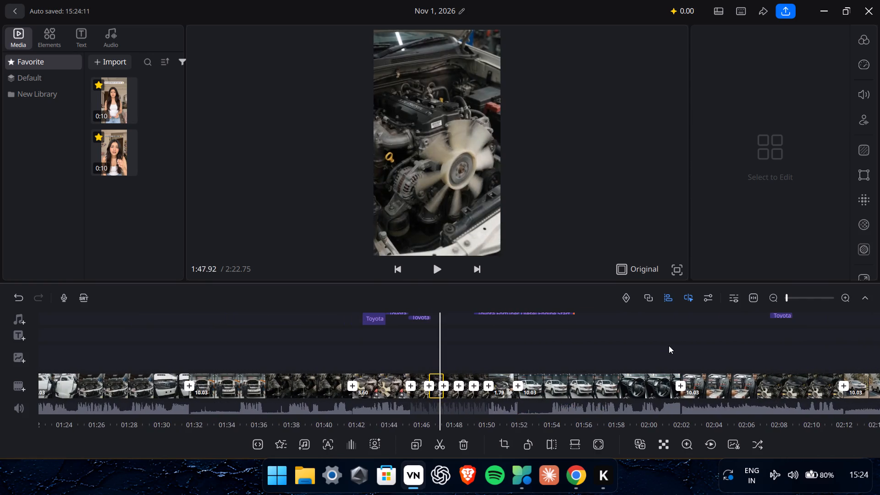
{"action": "left_click_drag", "start_coordinate": [669, 346], "coordinate": [342, 351]}
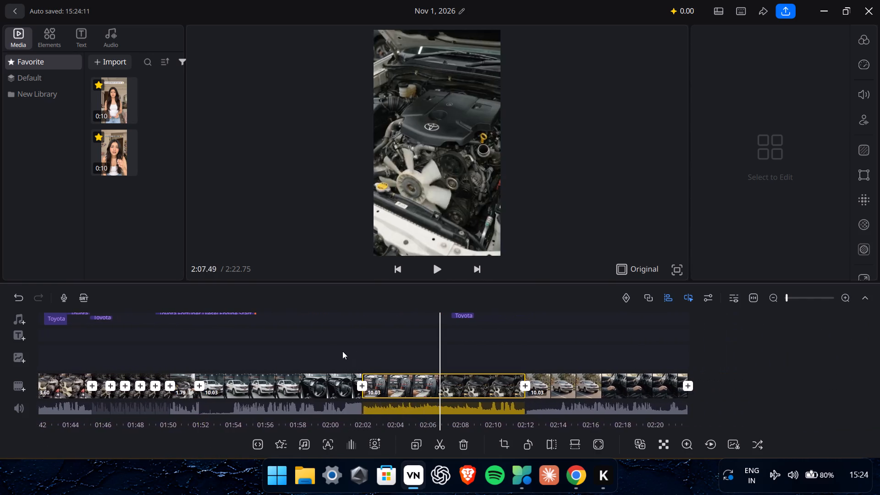
{"action": "left_click_drag", "start_coordinate": [342, 351], "coordinate": [375, 325]}
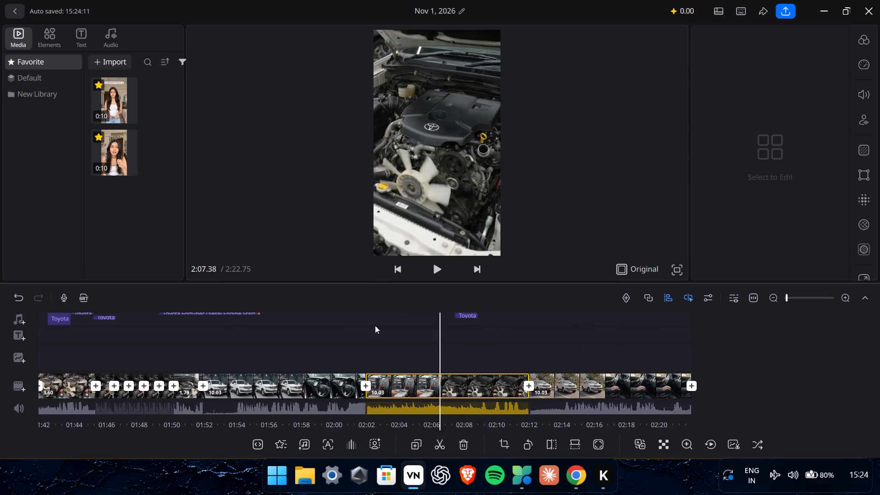
{"action": "left_click_drag", "start_coordinate": [375, 325], "coordinate": [652, 327]}
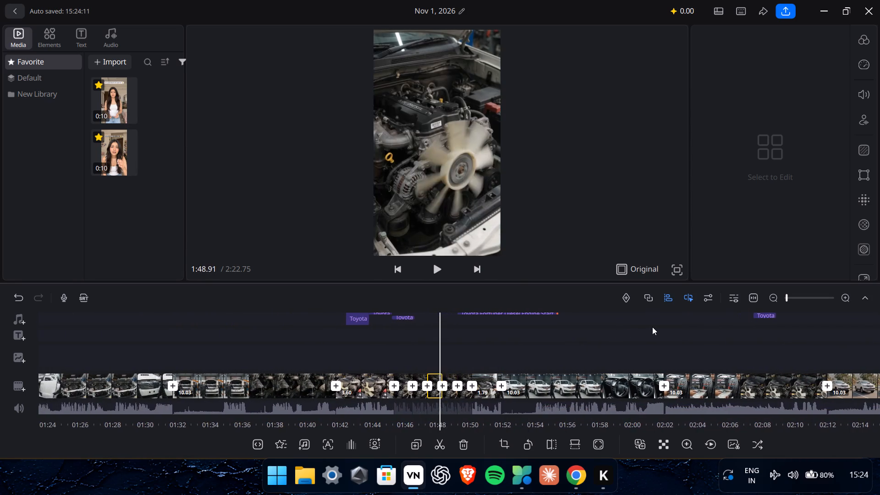
{"action": "left_click_drag", "start_coordinate": [652, 327], "coordinate": [769, 337]}
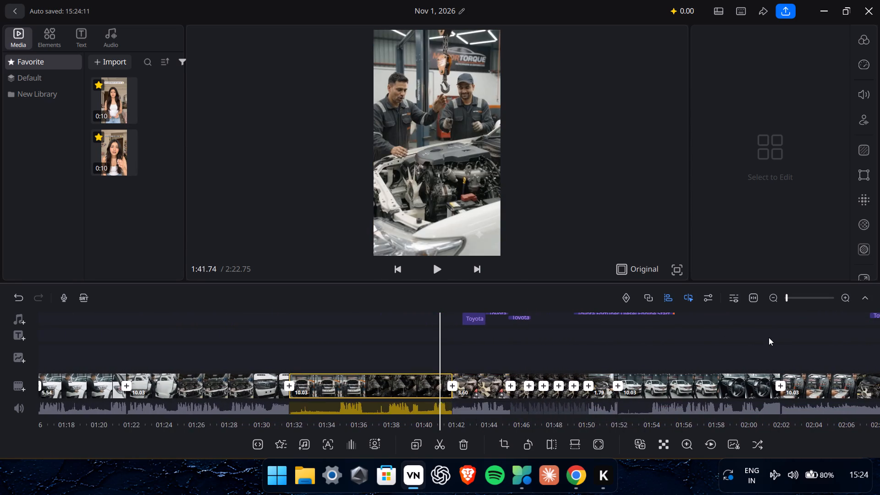
{"action": "left_click_drag", "start_coordinate": [769, 337], "coordinate": [753, 339]}
{"action": "left_click", "coordinate": [433, 271]}
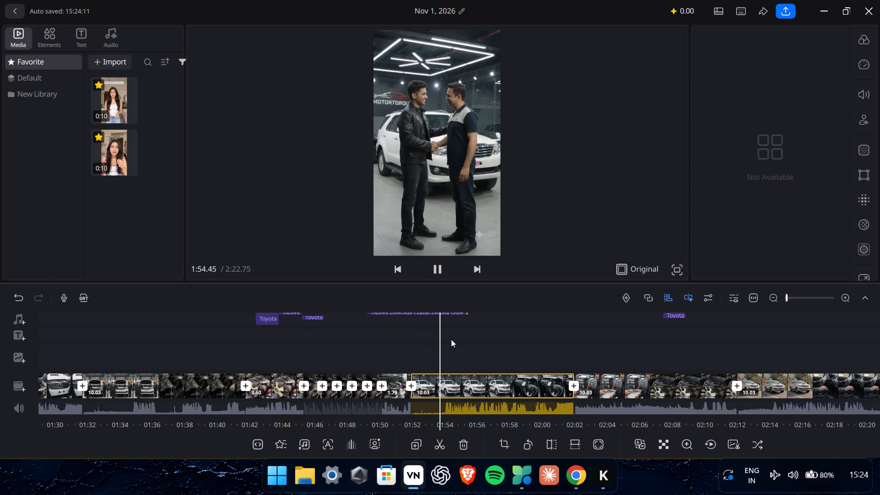
{"action": "left_click_drag", "start_coordinate": [460, 339], "coordinate": [512, 343]}
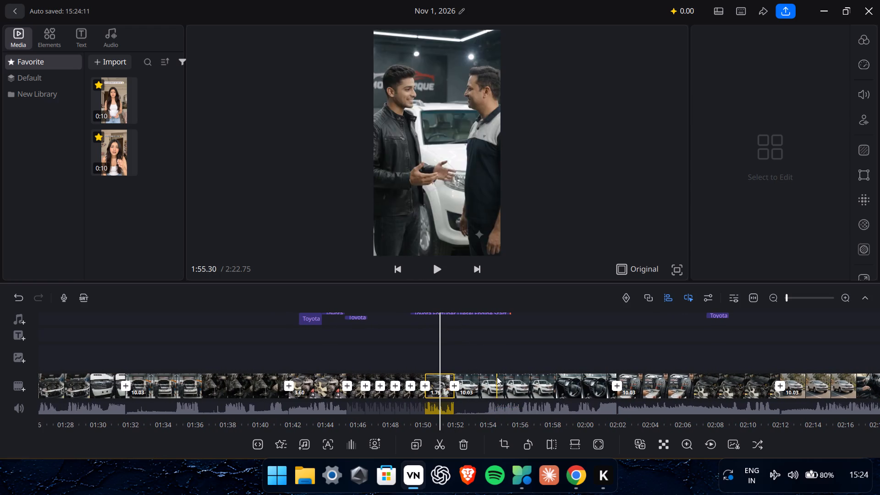
{"action": "left_click", "coordinate": [499, 387]}
{"action": "left_click_drag", "start_coordinate": [463, 351], "coordinate": [534, 351]}
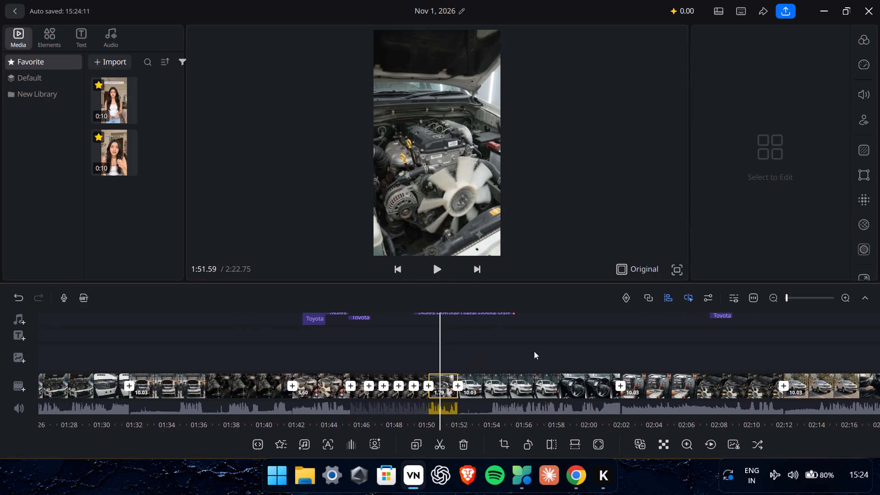
{"action": "left_click_drag", "start_coordinate": [534, 351], "coordinate": [535, 351]}
{"action": "left_click", "coordinate": [432, 275]}
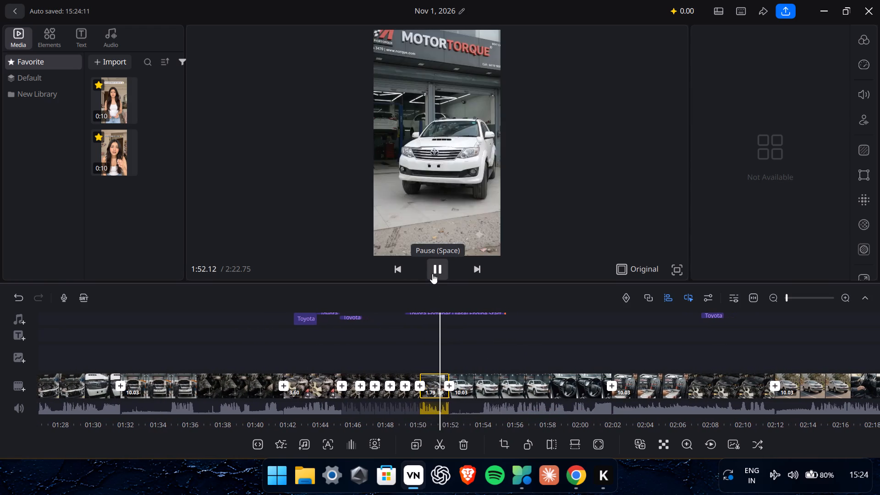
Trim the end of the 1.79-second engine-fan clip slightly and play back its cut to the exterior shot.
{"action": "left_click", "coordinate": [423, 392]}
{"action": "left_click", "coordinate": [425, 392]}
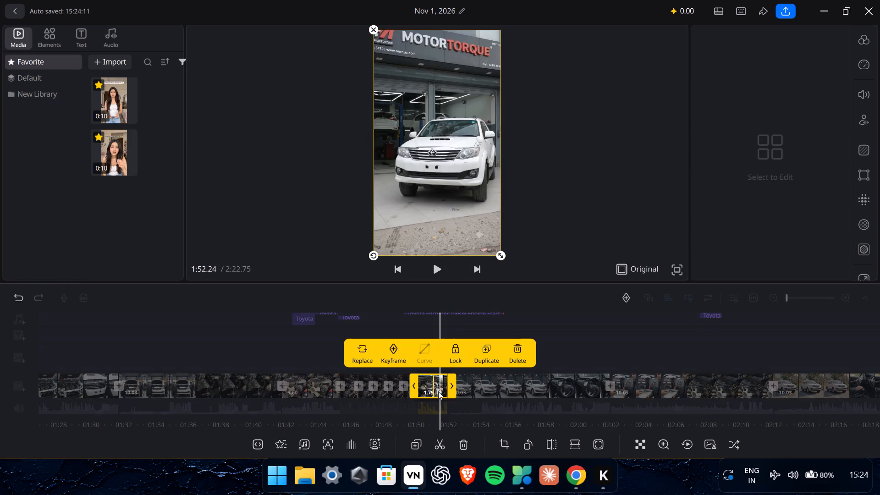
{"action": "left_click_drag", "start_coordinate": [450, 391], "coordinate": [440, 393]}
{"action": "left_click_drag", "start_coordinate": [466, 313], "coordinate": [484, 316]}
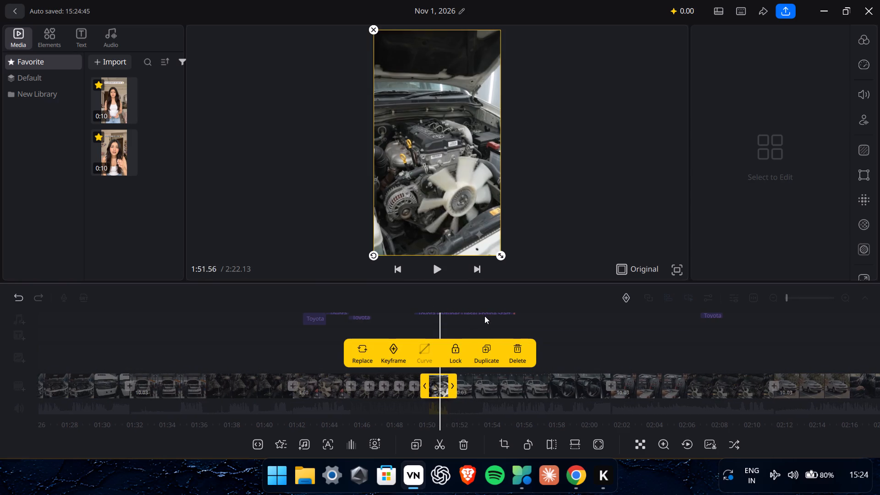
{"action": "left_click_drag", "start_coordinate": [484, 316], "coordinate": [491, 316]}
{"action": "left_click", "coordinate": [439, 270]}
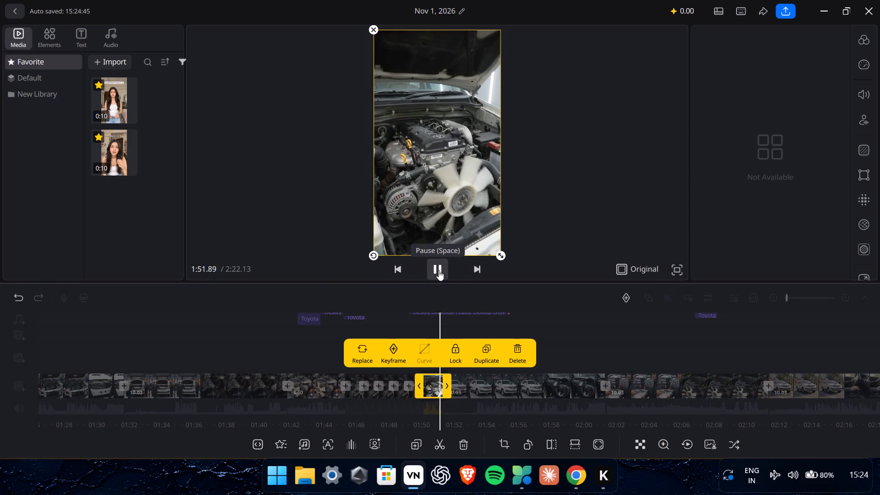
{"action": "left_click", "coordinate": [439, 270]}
Extend the end of the same engine-fan clip to a length of 3.00 s and play it back into the handshake clip.
{"action": "left_click_drag", "start_coordinate": [445, 390], "coordinate": [475, 388]}
{"action": "left_click_drag", "start_coordinate": [443, 319], "coordinate": [502, 317]}
{"action": "left_click", "coordinate": [445, 272]}
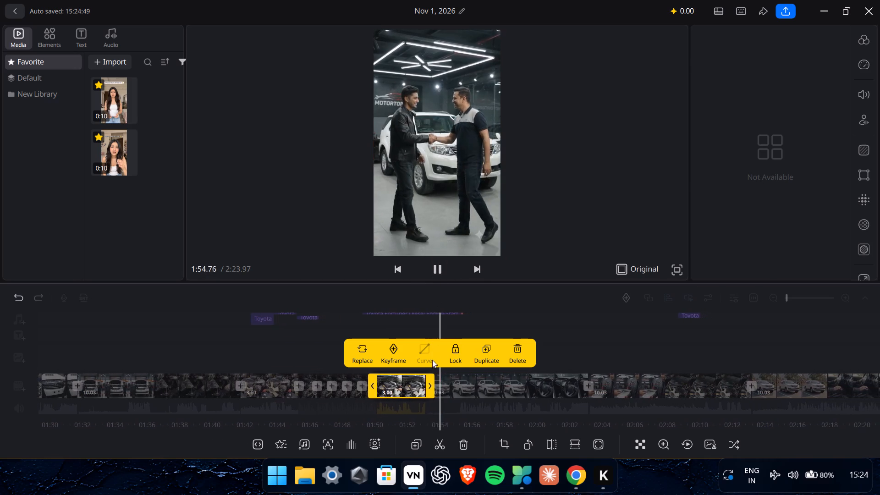
Trim the start of the Toyota Fortuner Diesel Engine Start audio and move it directly after the last short Toyota audio piece, at about 1:50.
{"action": "left_click_drag", "start_coordinate": [430, 326], "coordinate": [486, 330]}
{"action": "left_click", "coordinate": [453, 313]}
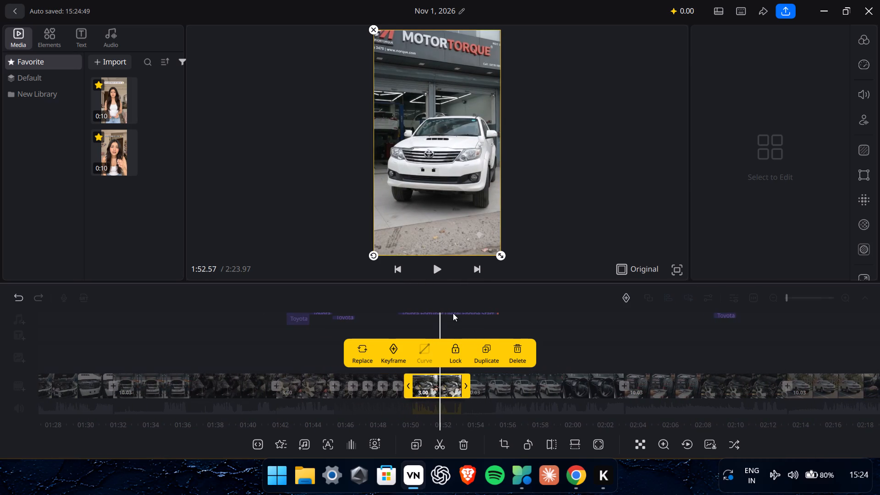
{"action": "left_click", "coordinate": [446, 312]}
{"action": "left_click", "coordinate": [439, 304]}
{"action": "double_click", "coordinate": [439, 310]}
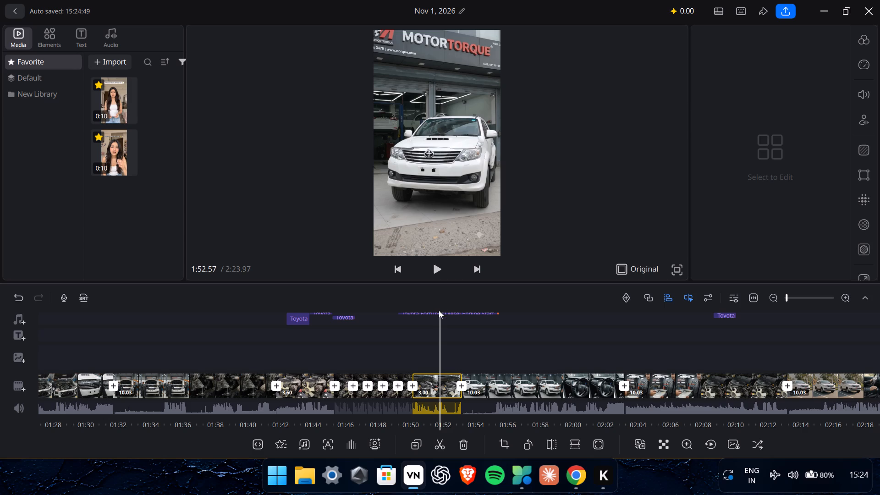
{"action": "left_click", "coordinate": [426, 313]}
{"action": "left_click", "coordinate": [340, 317]}
{"action": "left_click", "coordinate": [531, 294]}
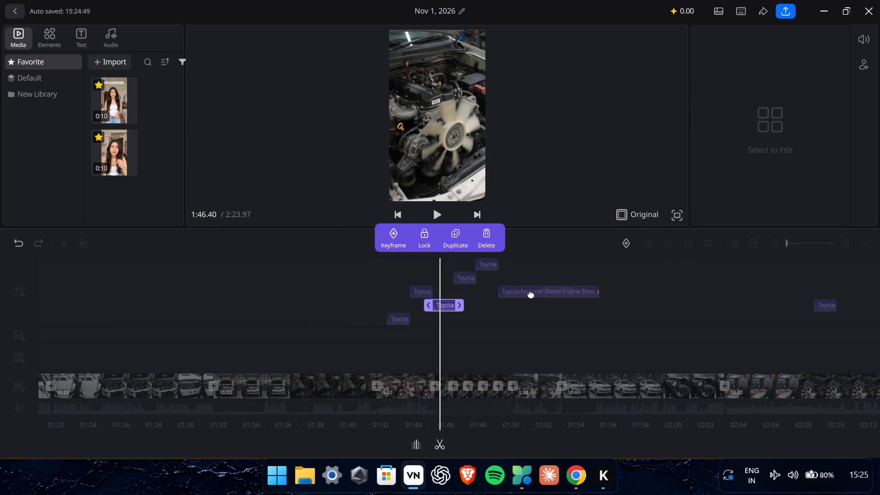
{"action": "left_click_drag", "start_coordinate": [403, 289], "coordinate": [415, 290]}
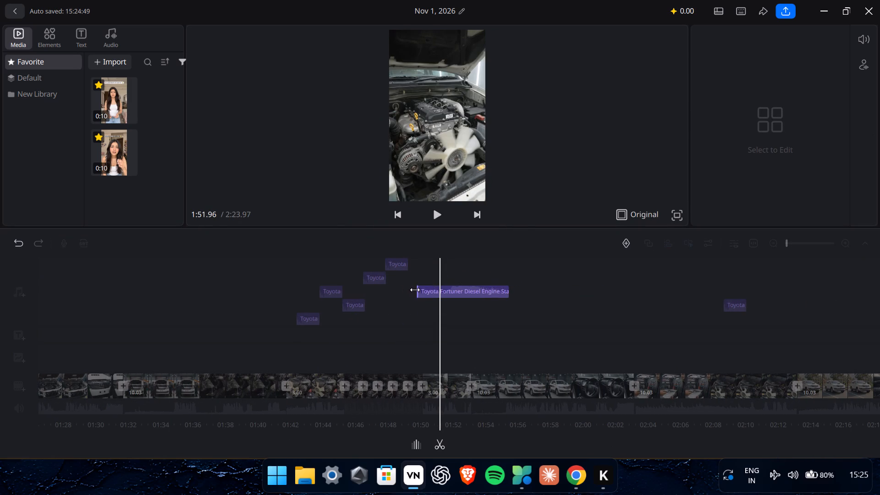
{"action": "left_click_drag", "start_coordinate": [415, 290], "coordinate": [418, 290]}
{"action": "left_click_drag", "start_coordinate": [449, 290], "coordinate": [429, 291]}
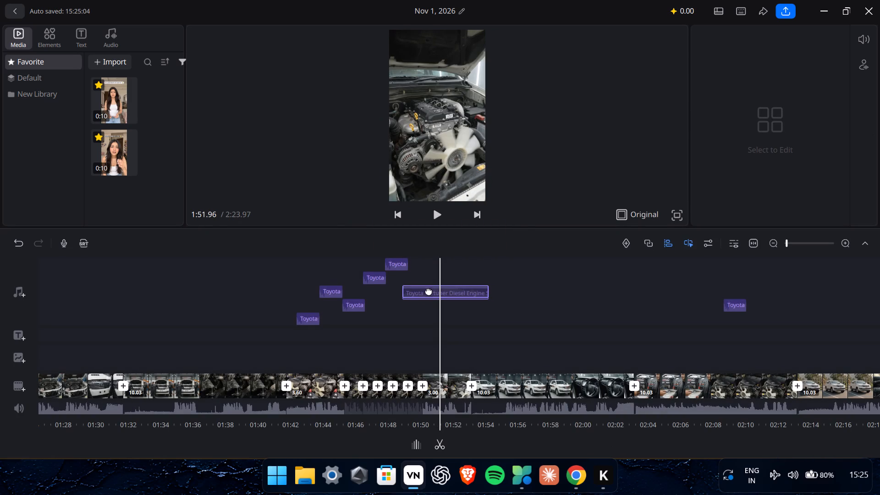
{"action": "left_click_drag", "start_coordinate": [429, 291], "coordinate": [431, 290]}
Play back the Fortuner engine-start audio, trim its end to the end of the 3.00-second clip, and replay the transition.
{"action": "left_click_drag", "start_coordinate": [438, 329], "coordinate": [484, 323]}
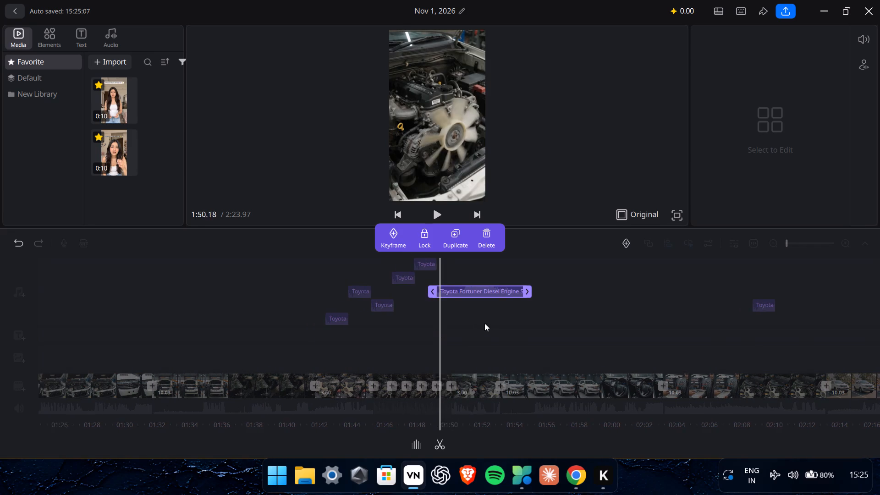
{"action": "left_click_drag", "start_coordinate": [484, 323], "coordinate": [488, 323]}
{"action": "left_click", "coordinate": [435, 217]}
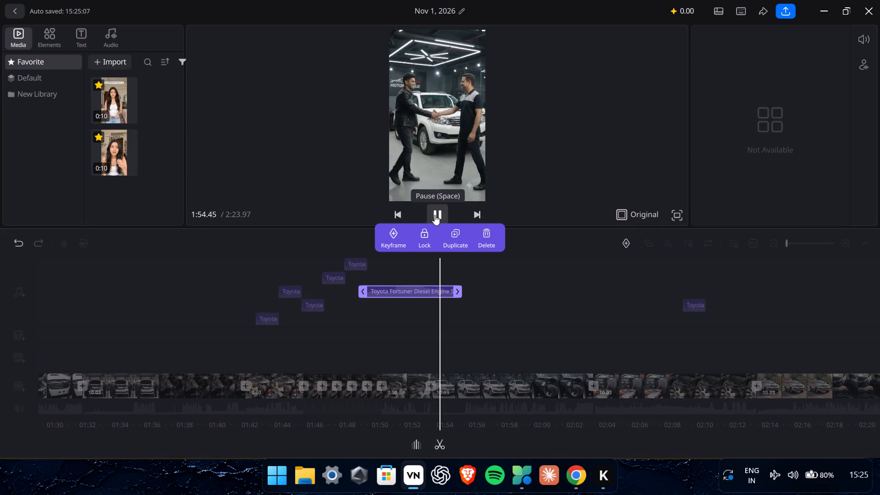
{"action": "left_click_drag", "start_coordinate": [438, 313], "coordinate": [478, 317]}
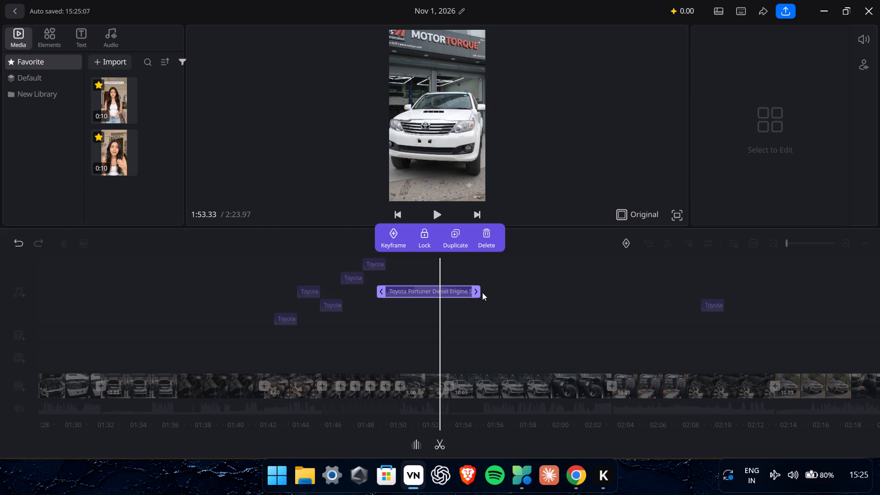
{"action": "left_click_drag", "start_coordinate": [477, 292], "coordinate": [454, 299]}
{"action": "left_click_drag", "start_coordinate": [457, 327], "coordinate": [465, 330]}
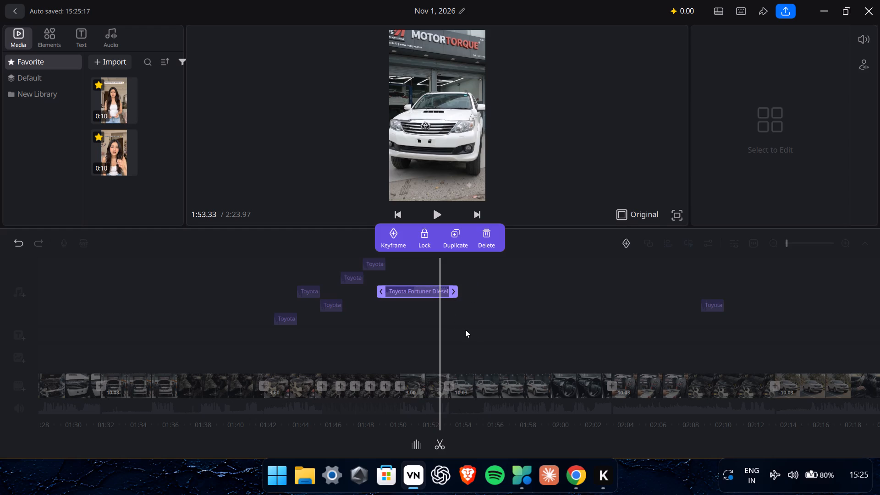
{"action": "left_click_drag", "start_coordinate": [465, 330], "coordinate": [489, 329]}
{"action": "left_click", "coordinate": [438, 211]}
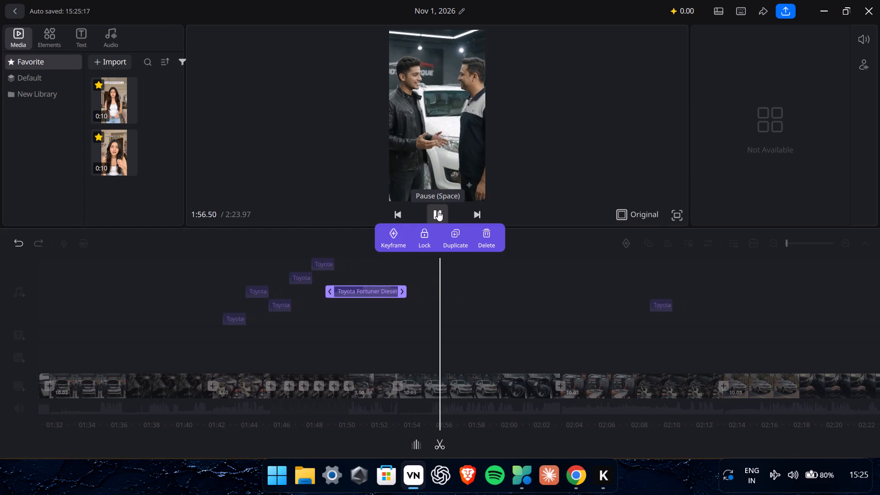
Trim the start of the 10.03-second handshake clip to a length of 8.84 s and play it back.
{"action": "left_click", "coordinate": [406, 310]}
{"action": "left_click", "coordinate": [403, 391]}
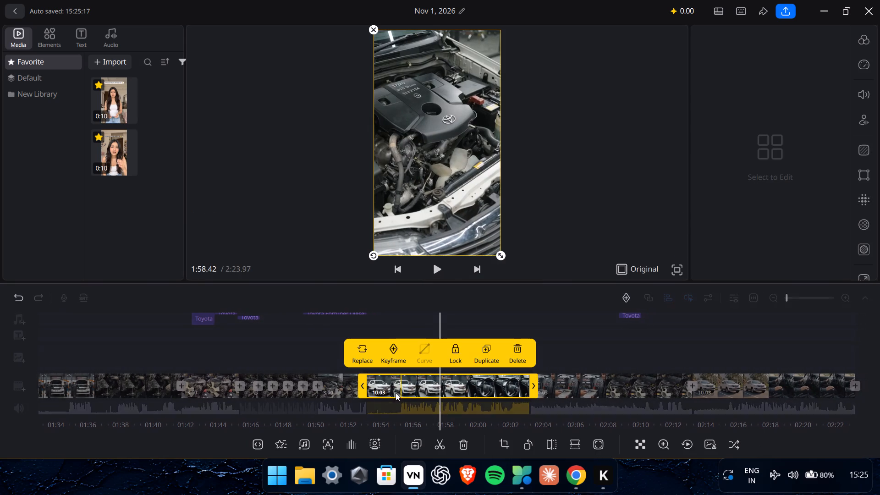
{"action": "left_click_drag", "start_coordinate": [366, 389], "coordinate": [385, 393]}
{"action": "left_click_drag", "start_coordinate": [432, 326], "coordinate": [449, 326]}
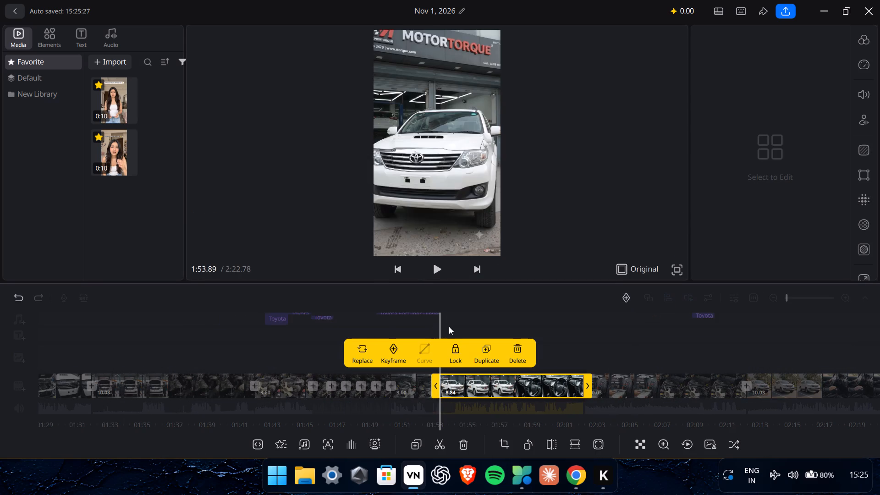
{"action": "left_click_drag", "start_coordinate": [449, 326], "coordinate": [450, 326]}
{"action": "left_click", "coordinate": [443, 265]}
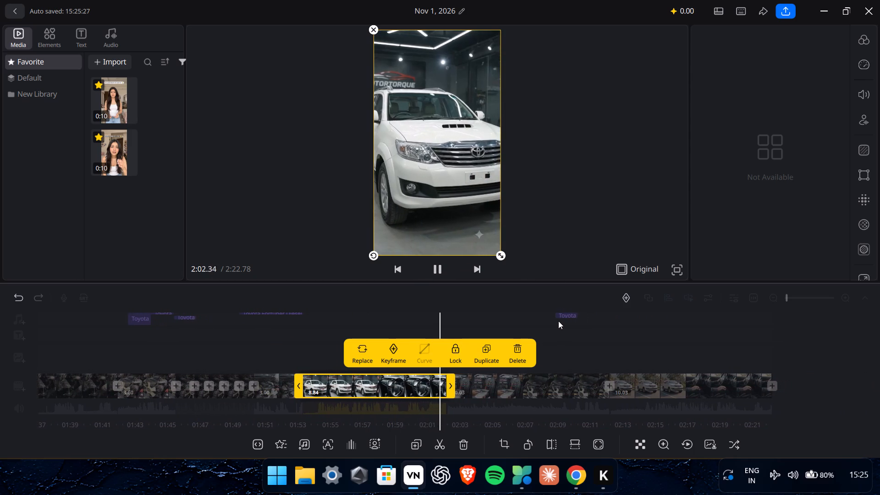
Trim the end of the 8.84-second handshake clip to a length of 7.60 s.
{"action": "left_click_drag", "start_coordinate": [480, 345], "coordinate": [543, 345]}
{"action": "left_click_drag", "start_coordinate": [423, 389], "coordinate": [419, 389]}
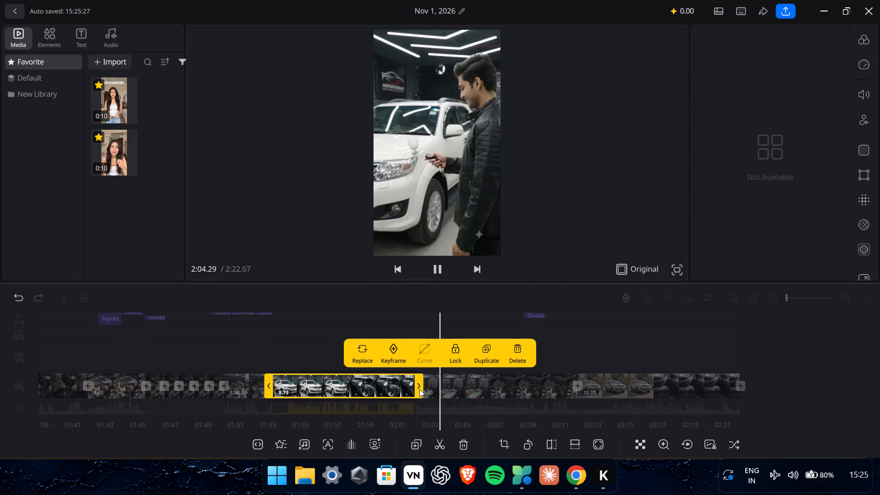
{"action": "left_click_drag", "start_coordinate": [419, 389], "coordinate": [403, 390]}
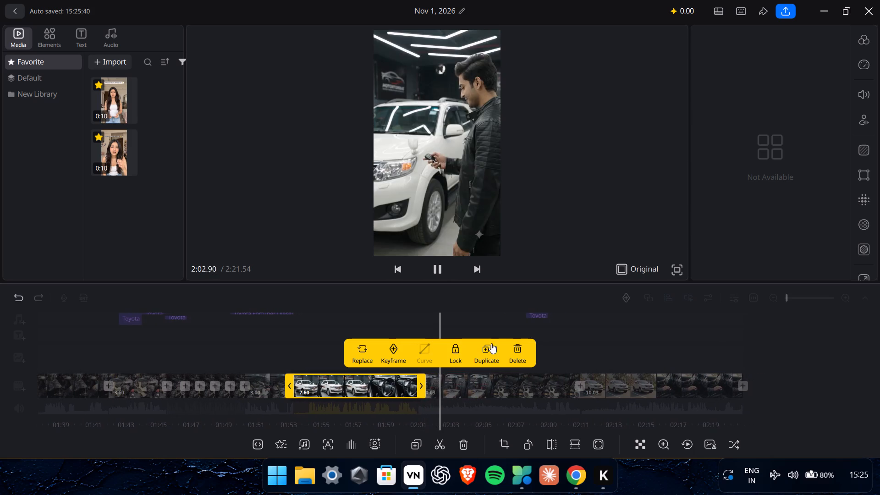
Move the short Toyota audio piece under the driver's-seat clip earlier, so it starts at about 2:06, and play it back.
{"action": "left_click", "coordinate": [472, 326]}
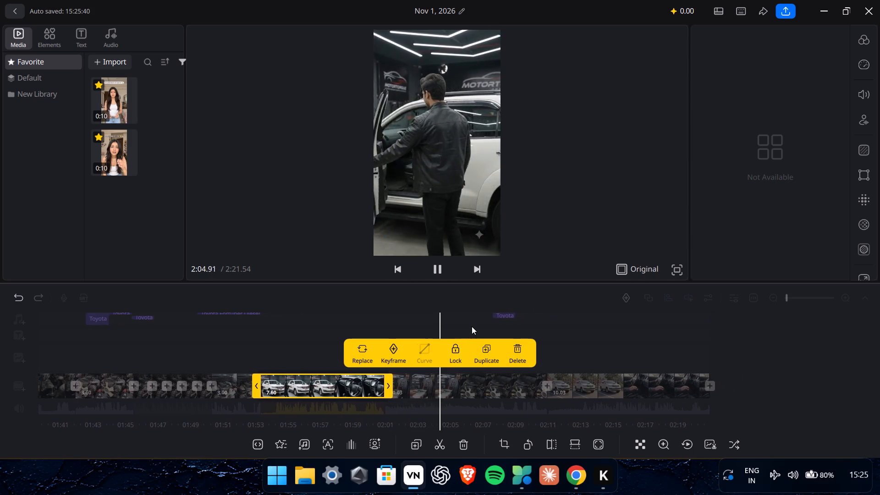
{"action": "left_click", "coordinate": [490, 313]}
{"action": "left_click", "coordinate": [491, 313]}
{"action": "left_click_drag", "start_coordinate": [469, 328], "coordinate": [466, 335]}
{"action": "left_click_drag", "start_coordinate": [453, 345], "coordinate": [473, 348]}
{"action": "left_click", "coordinate": [479, 317]}
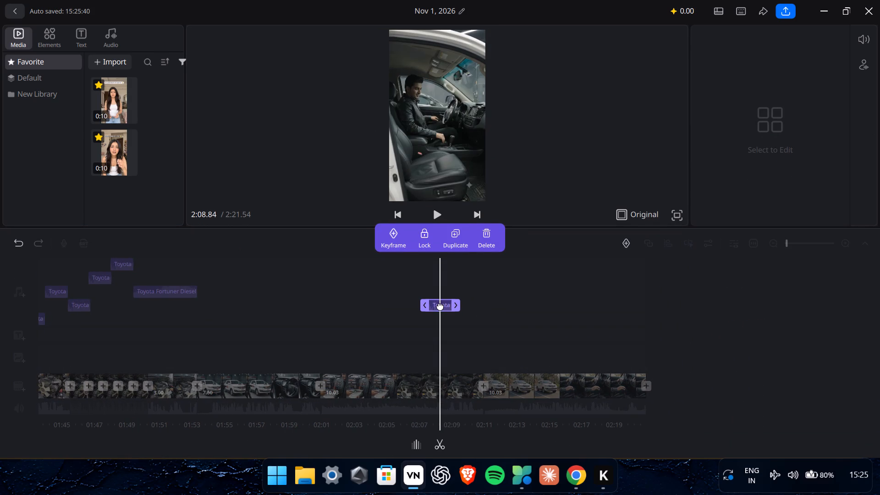
{"action": "left_click_drag", "start_coordinate": [446, 304], "coordinate": [413, 311]}
{"action": "left_click_drag", "start_coordinate": [417, 354], "coordinate": [440, 355]}
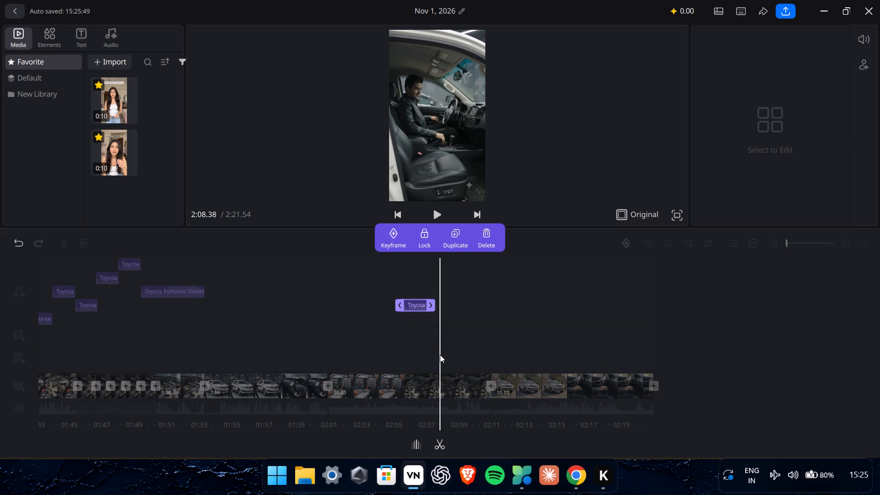
{"action": "left_click_drag", "start_coordinate": [440, 355], "coordinate": [480, 355]}
{"action": "left_click", "coordinate": [436, 211]}
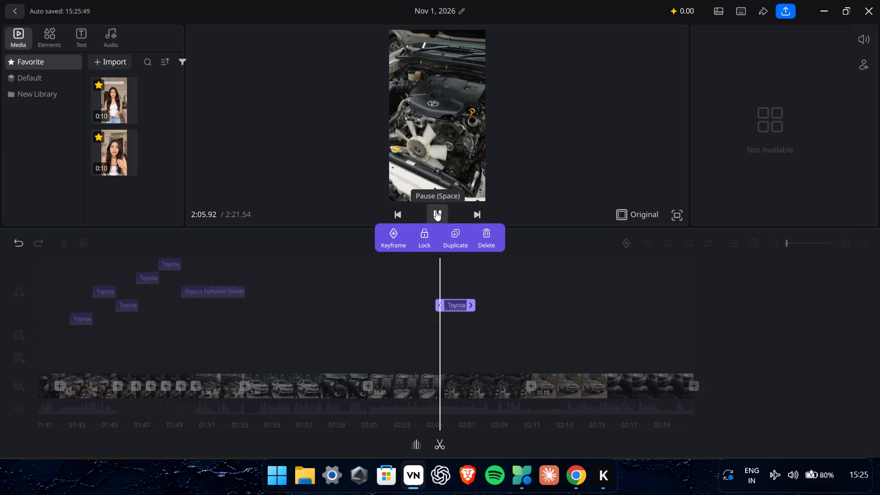
Extend the end of that Toyota Fortuner engine-start audio to about 2:11, near the end of the 10.03-second clip, and play through to the video's end.
{"action": "left_click_drag", "start_coordinate": [442, 298], "coordinate": [447, 299]}
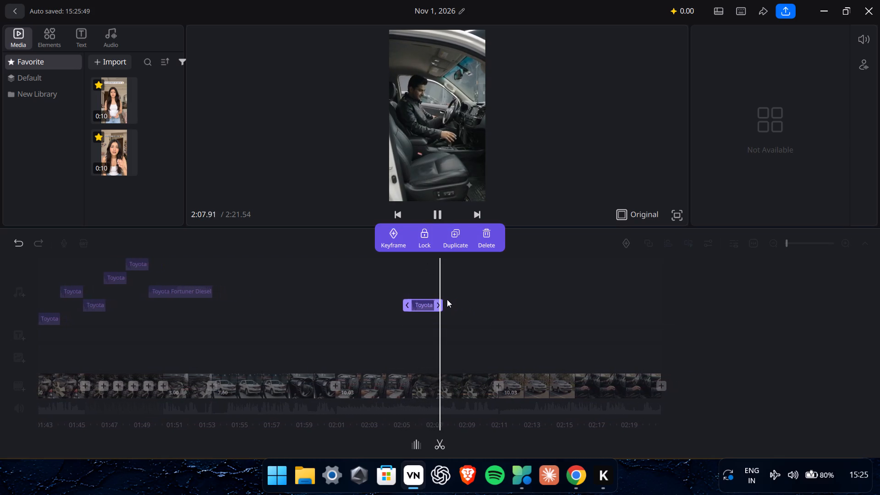
{"action": "left_click_drag", "start_coordinate": [447, 299], "coordinate": [453, 301]}
{"action": "left_click_drag", "start_coordinate": [442, 305], "coordinate": [500, 307]}
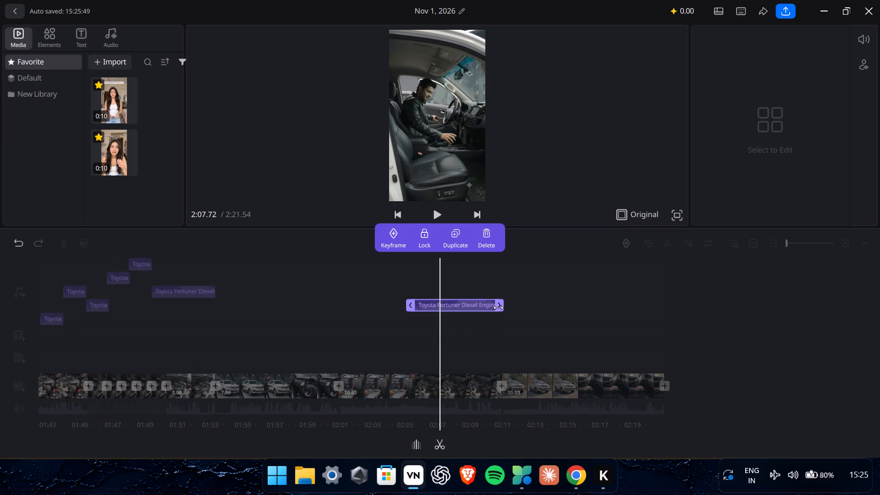
{"action": "left_click_drag", "start_coordinate": [445, 338], "coordinate": [497, 339]}
{"action": "left_click", "coordinate": [442, 214]}
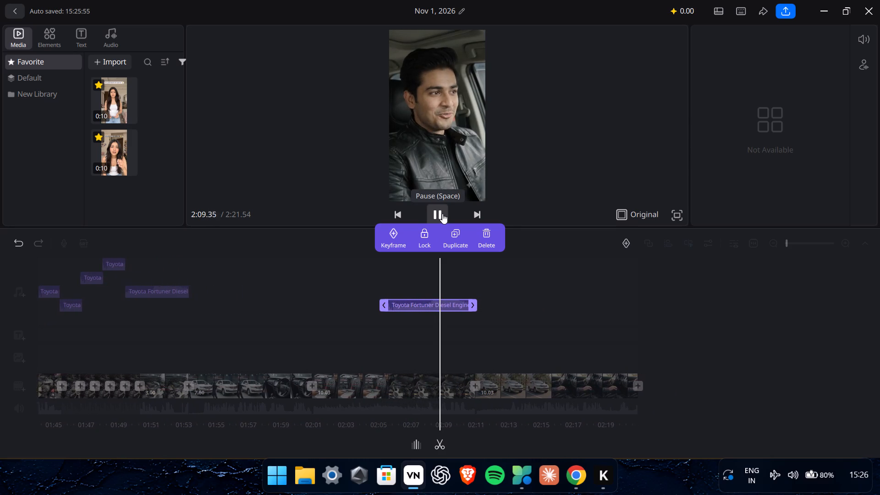
{"action": "left_click", "coordinate": [442, 214]}
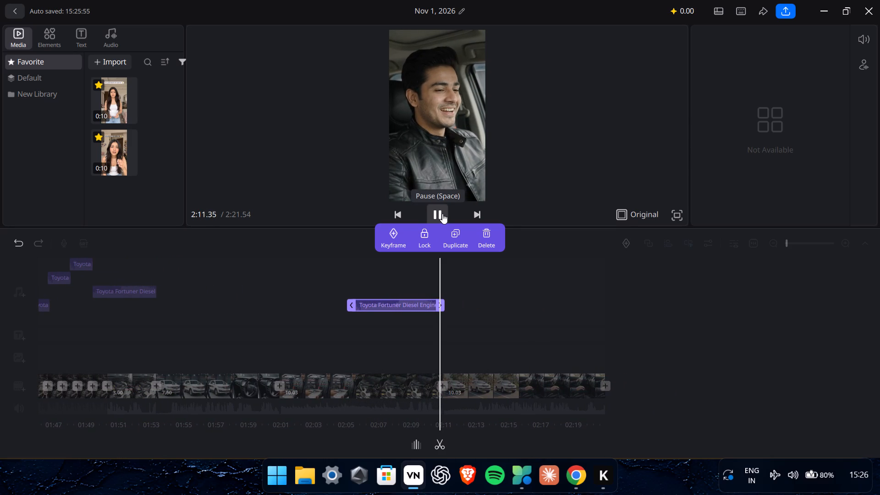
{"action": "left_click", "coordinate": [434, 219]}
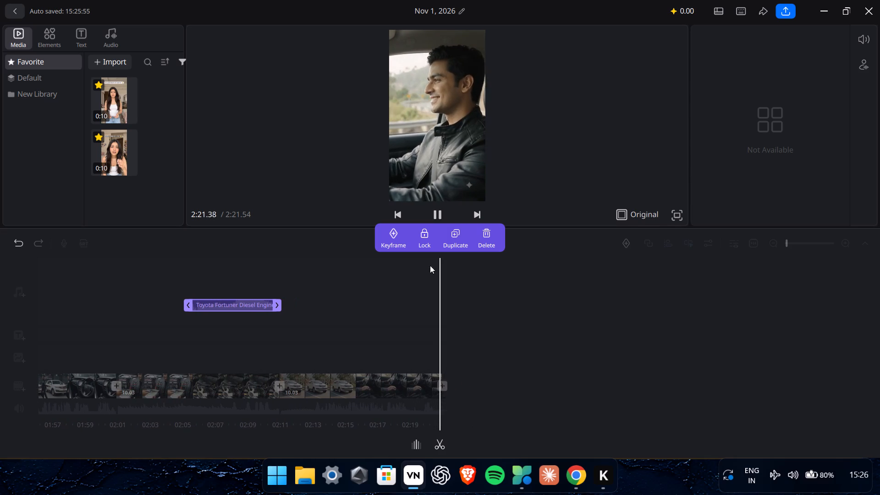
Return to the beginning of the video and play it in full-screen preview.
{"action": "left_click_drag", "start_coordinate": [365, 340], "coordinate": [879, 342]}
{"action": "left_click_drag", "start_coordinate": [297, 304], "coordinate": [879, 319]}
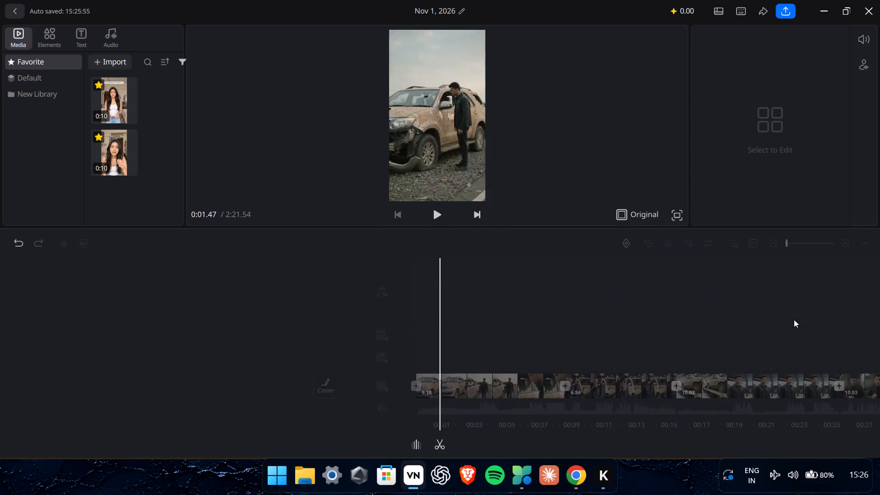
{"action": "left_click", "coordinate": [430, 215]}
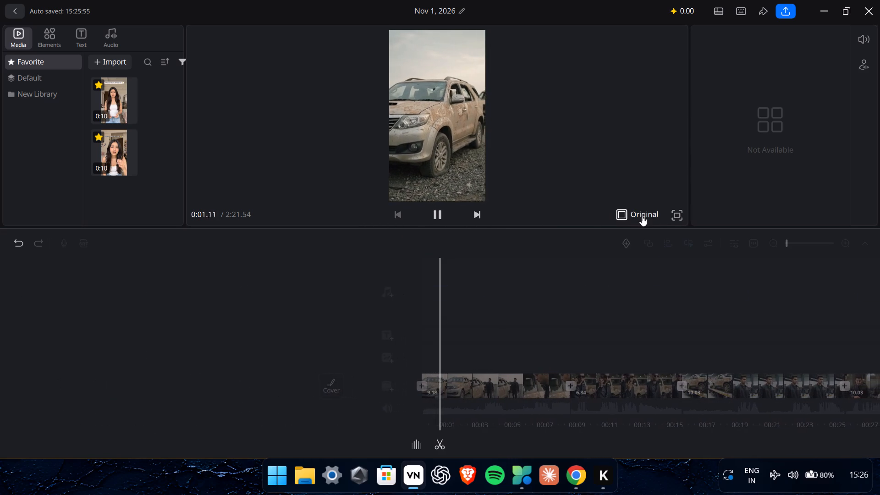
{"action": "left_click", "coordinate": [675, 220]}
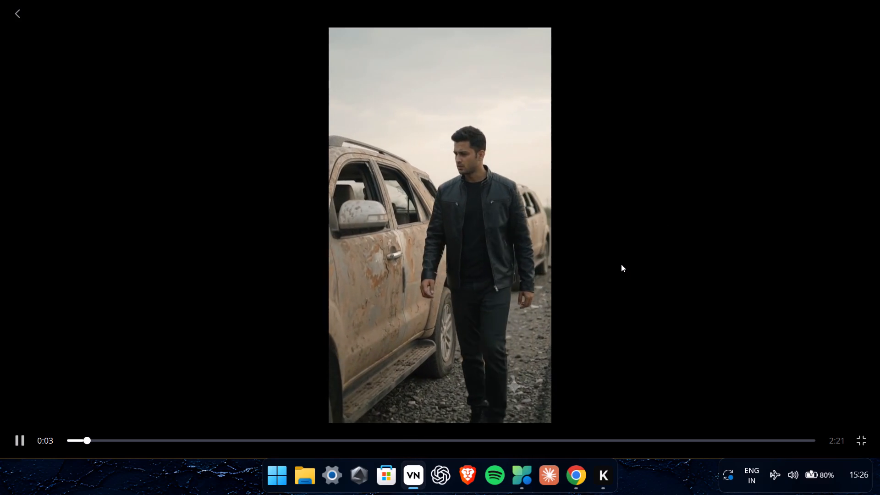
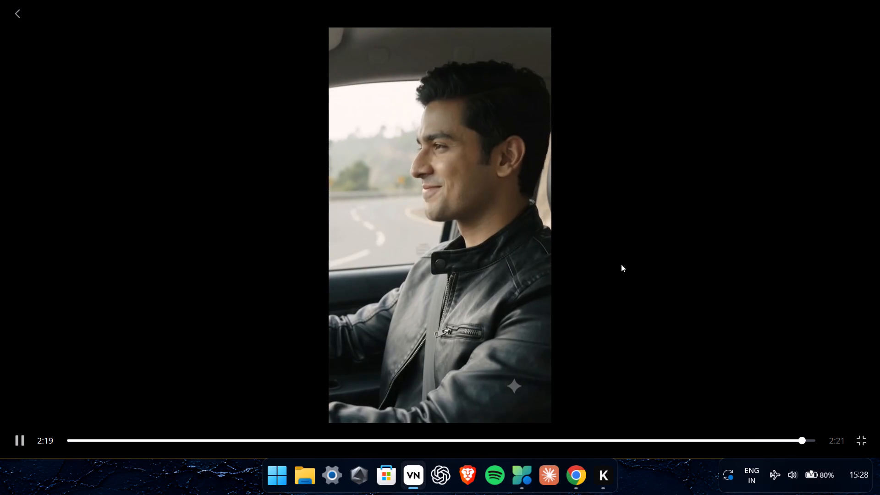
Leave the full-screen preview and move back through the timeline to the engine-bay clip at about 2:05.
{"action": "key", "text": "Escape"}
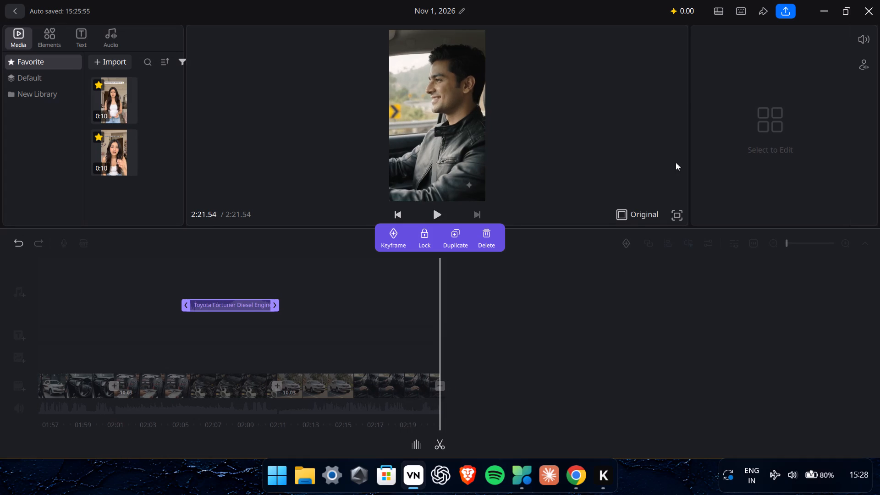
{"action": "left_click", "coordinate": [308, 329]}
{"action": "left_click_drag", "start_coordinate": [314, 333], "coordinate": [475, 340]}
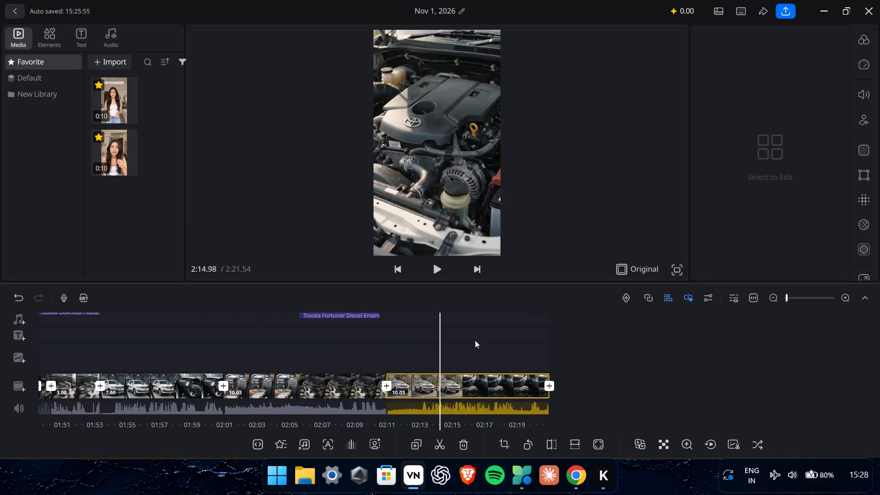
{"action": "left_click_drag", "start_coordinate": [475, 340], "coordinate": [591, 324]}
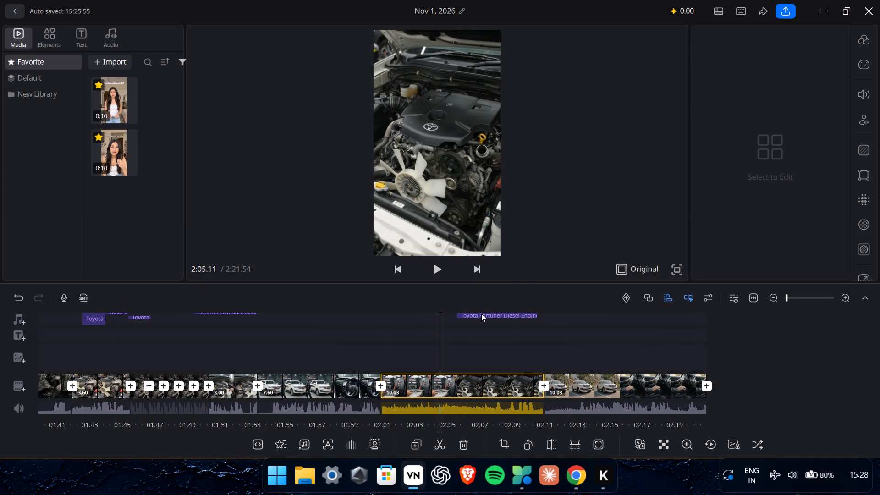
Move the Toyota Fortuner engine-start audio under the engine-bay clip earlier, so it starts at about 2:05, and play it back from about 2:04.
{"action": "left_click", "coordinate": [482, 313]}
{"action": "left_click_drag", "start_coordinate": [467, 305], "coordinate": [458, 305]}
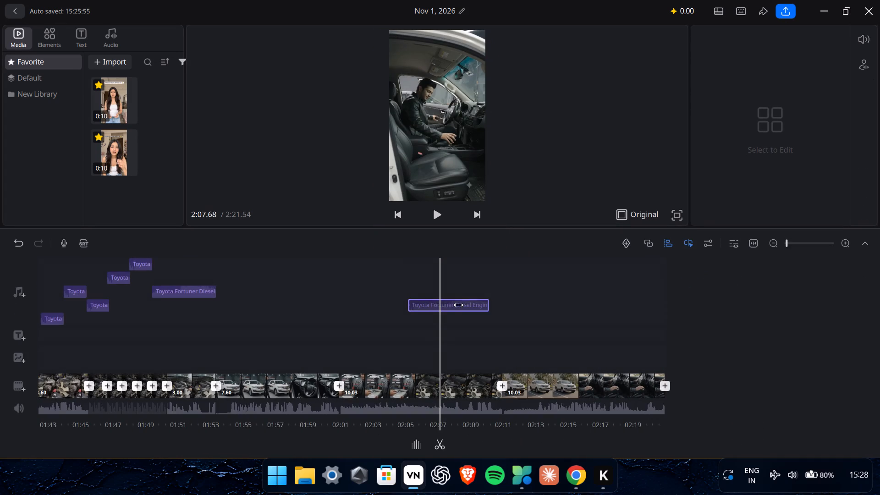
{"action": "left_click_drag", "start_coordinate": [458, 305], "coordinate": [446, 305]}
{"action": "left_click_drag", "start_coordinate": [513, 351], "coordinate": [591, 343]}
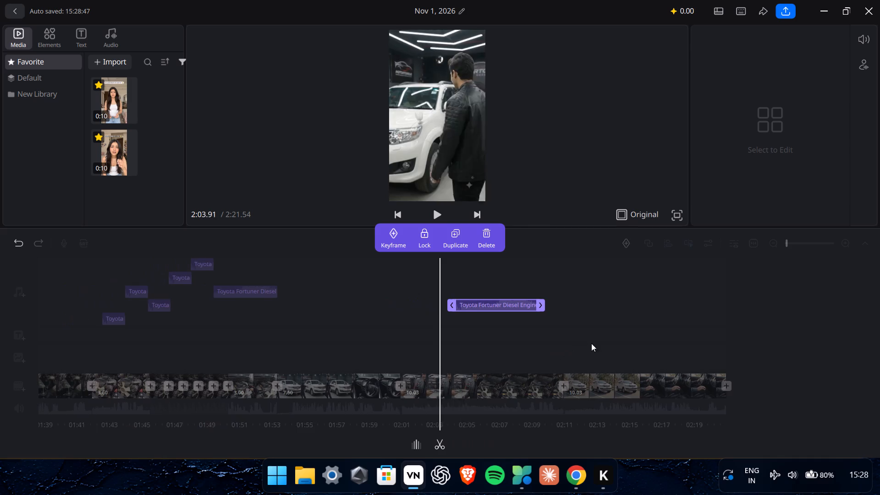
{"action": "left_click_drag", "start_coordinate": [591, 343], "coordinate": [601, 337]}
{"action": "left_click", "coordinate": [435, 213]}
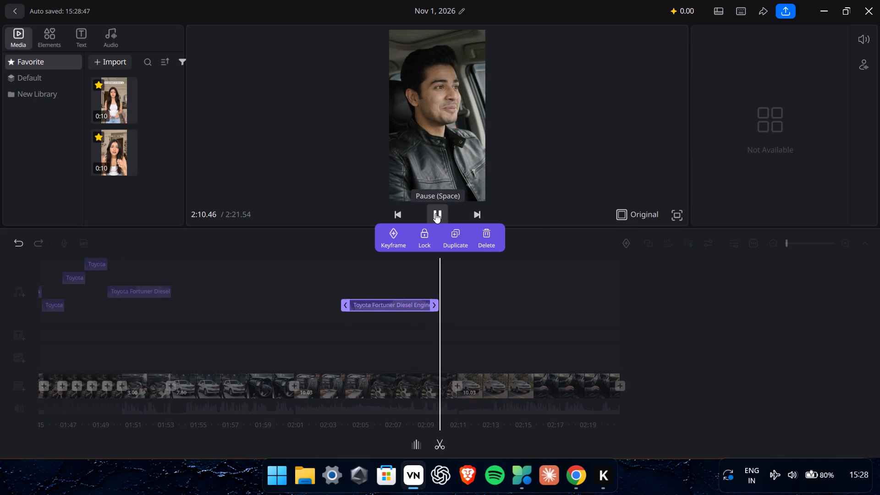
Extend the end of that Toyota Fortuner engine-start audio to about 2:10 and play it back from the engine-bay shot.
{"action": "left_click_drag", "start_coordinate": [408, 302], "coordinate": [415, 302]}
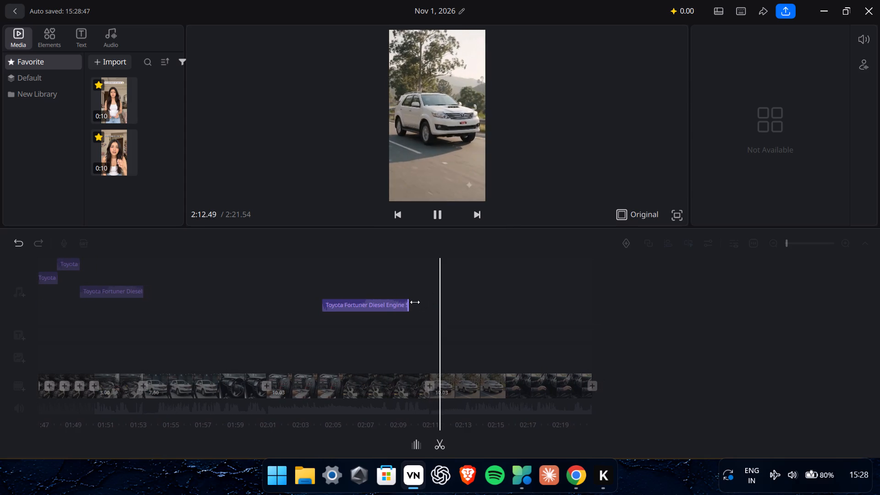
{"action": "left_click_drag", "start_coordinate": [415, 302], "coordinate": [418, 302]}
{"action": "left_click_drag", "start_coordinate": [429, 326], "coordinate": [542, 328]}
{"action": "left_click", "coordinate": [436, 194]}
{"action": "left_click", "coordinate": [431, 209]}
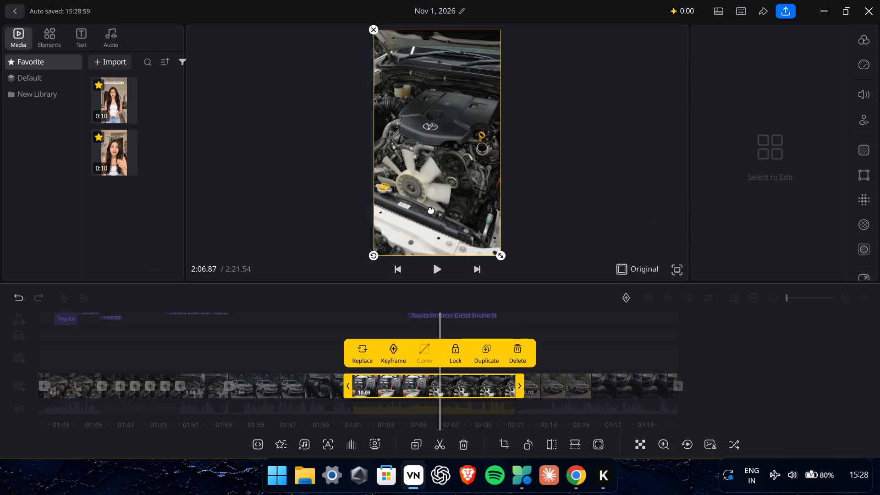
{"action": "left_click", "coordinate": [436, 264]}
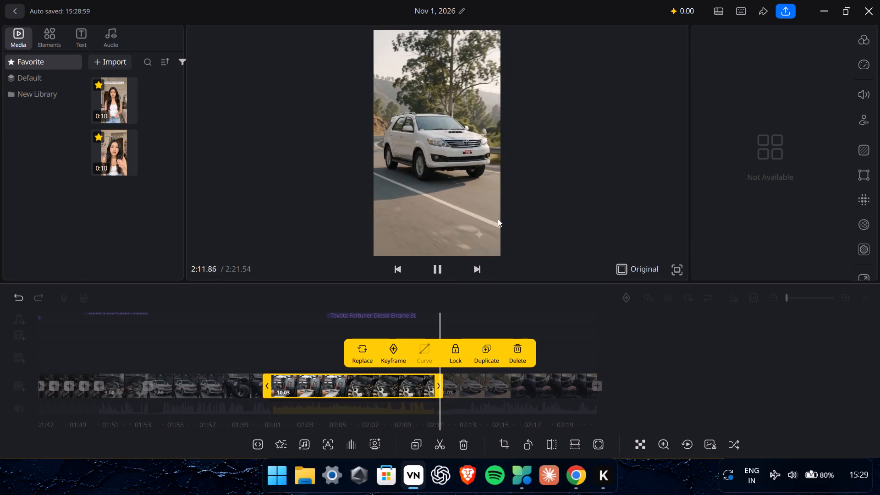
Export the video with manual quality settings at 4K resolution and 25 fps.
{"action": "left_click", "coordinate": [784, 14]}
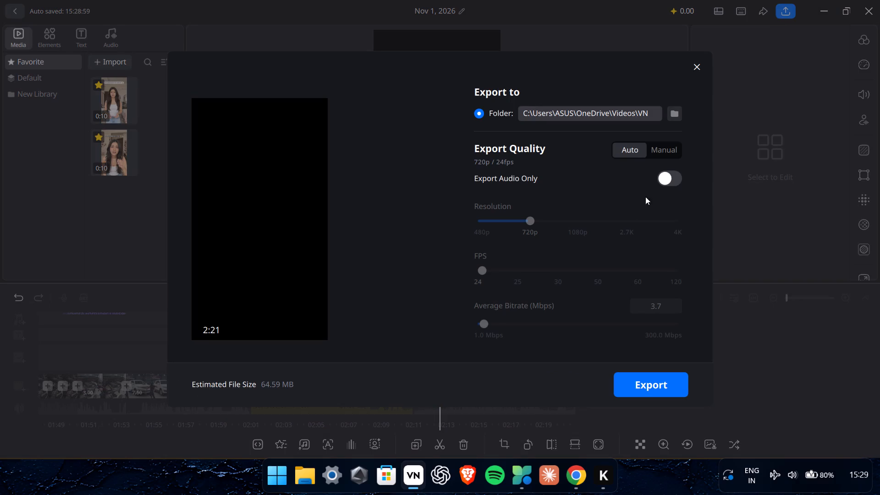
{"action": "left_click", "coordinate": [666, 146]}
{"action": "left_click_drag", "start_coordinate": [602, 217], "coordinate": [746, 220]}
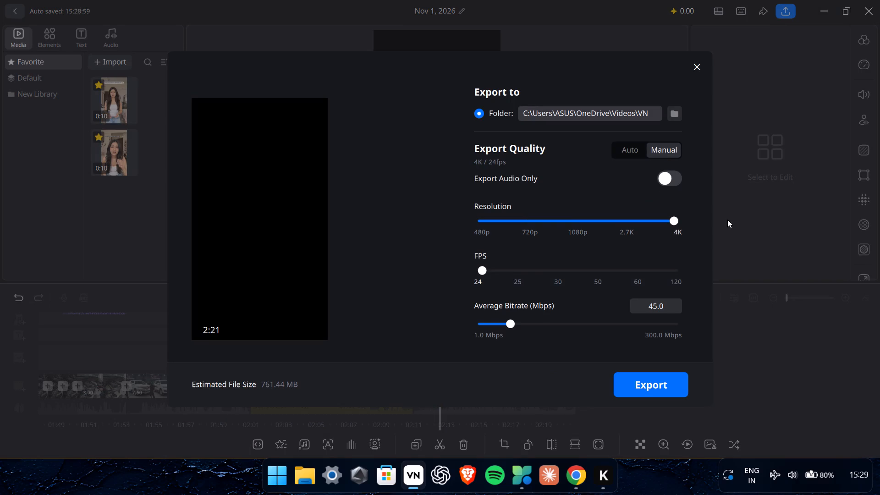
{"action": "left_click", "coordinate": [521, 268]}
{"action": "left_click", "coordinate": [678, 390]}
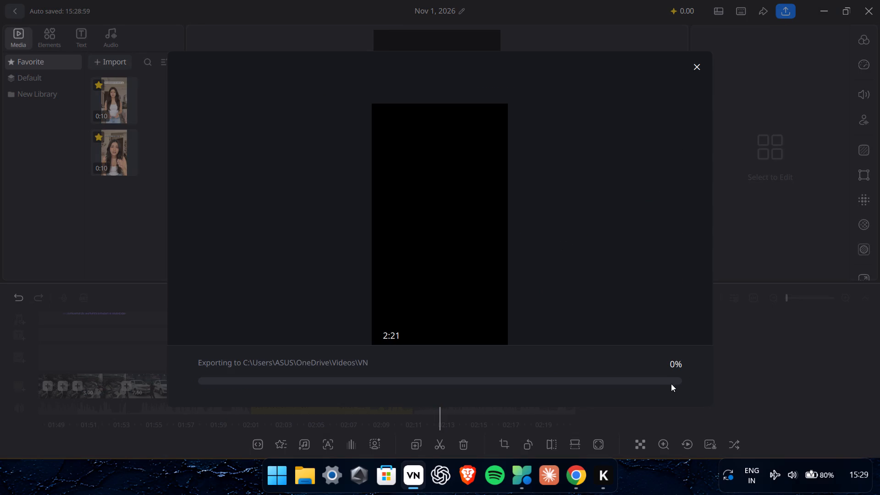